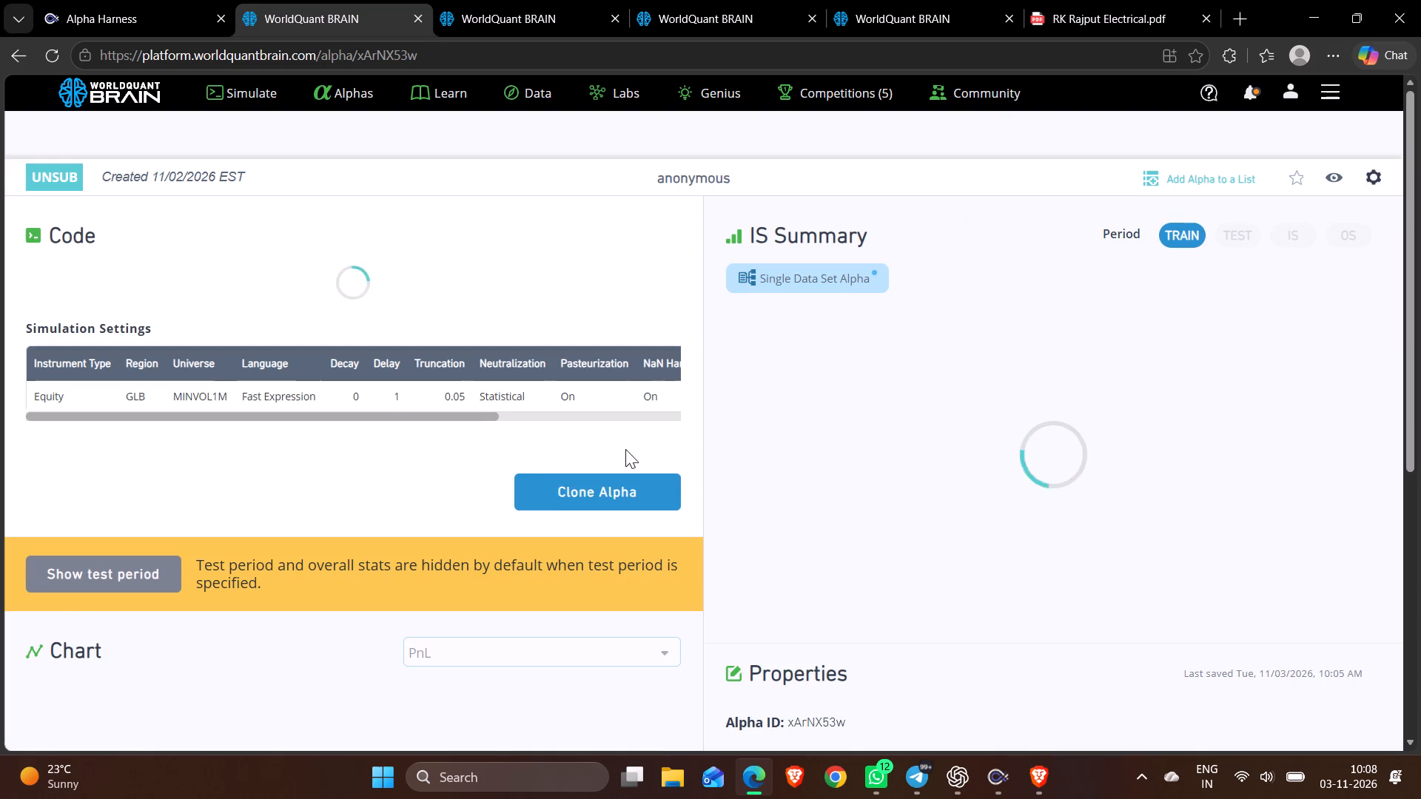
pyautogui.click(593, 501)
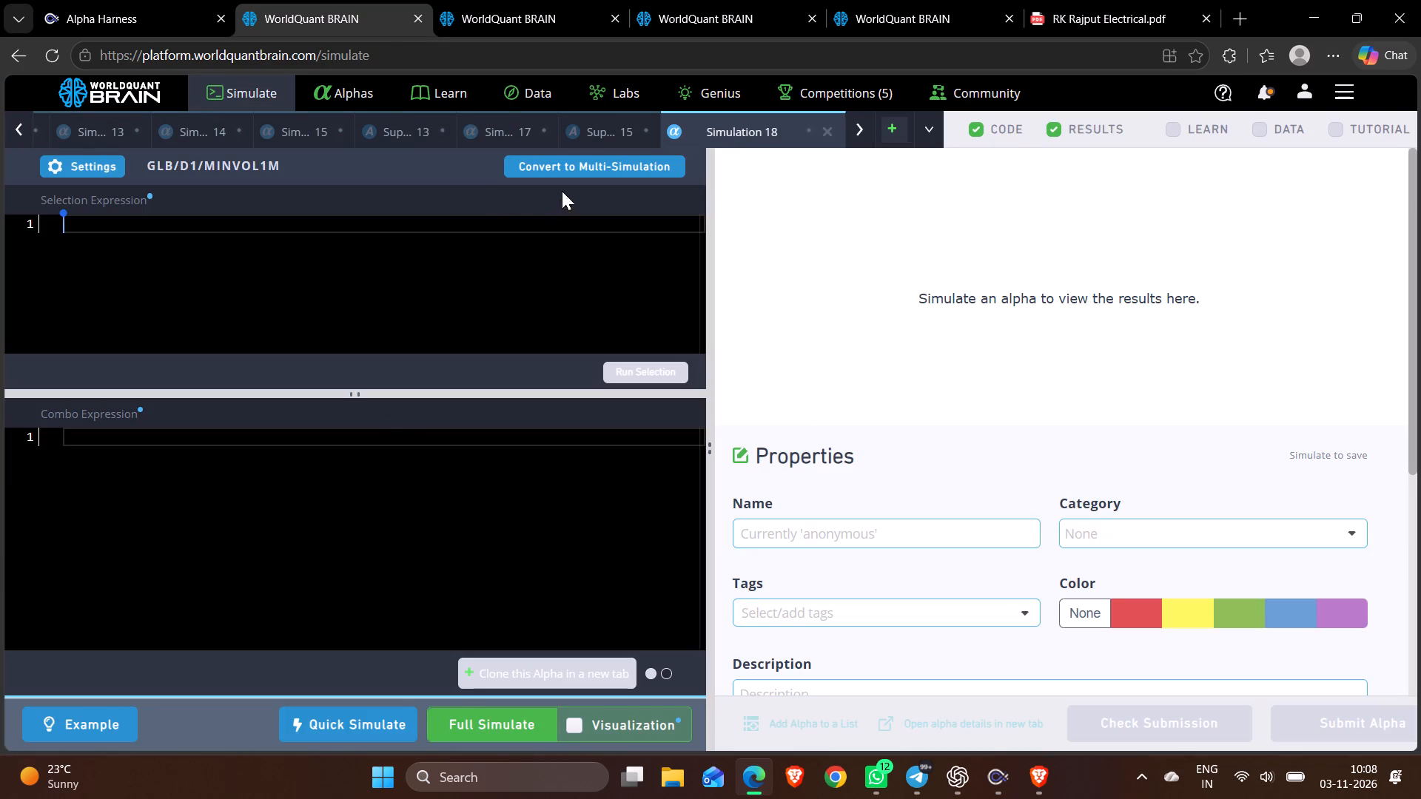
# Close the blank Simulation 18 tab, keeping the cloned alpha's simulation open.
pyautogui.rightClick(693, 129)
pyautogui.click(801, 180)
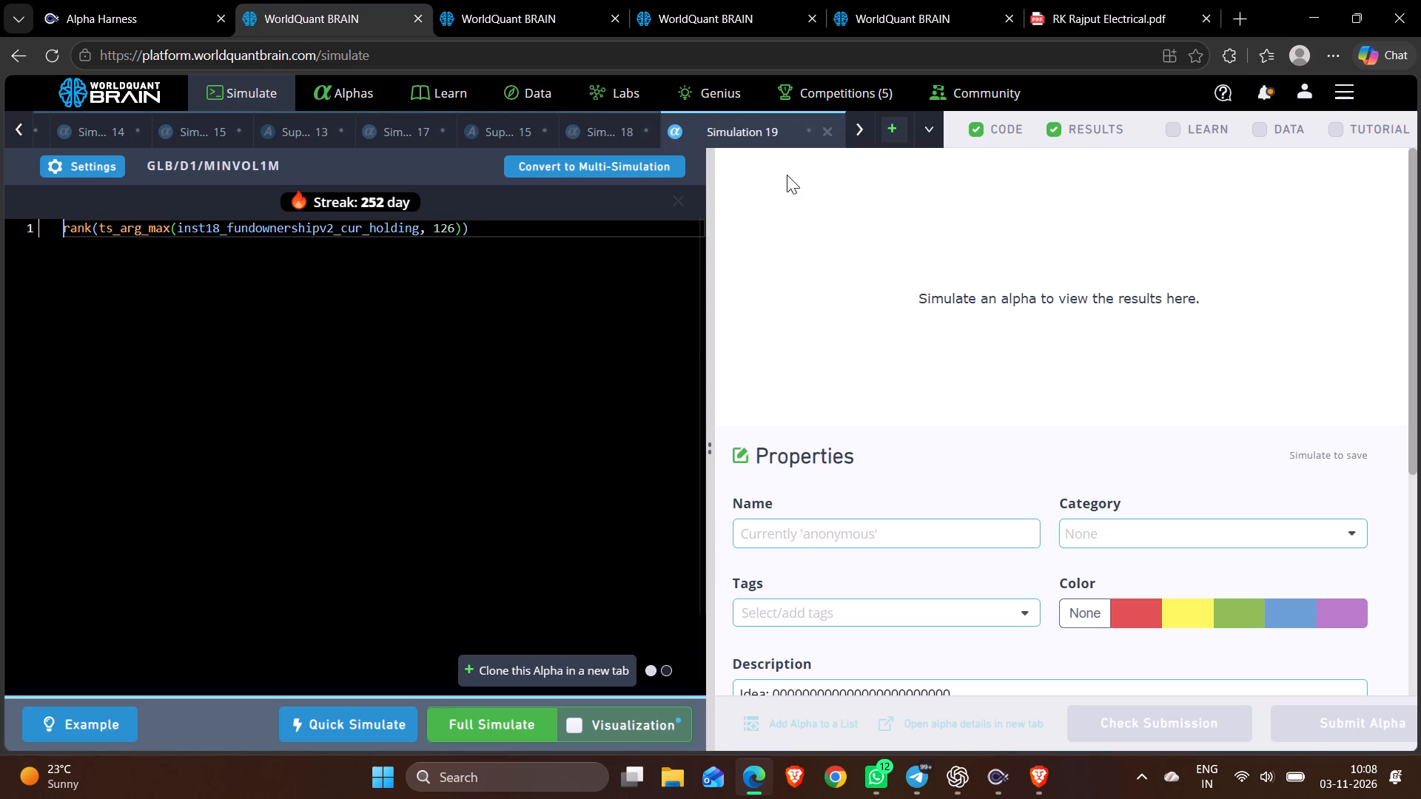
pyautogui.click(634, 119)
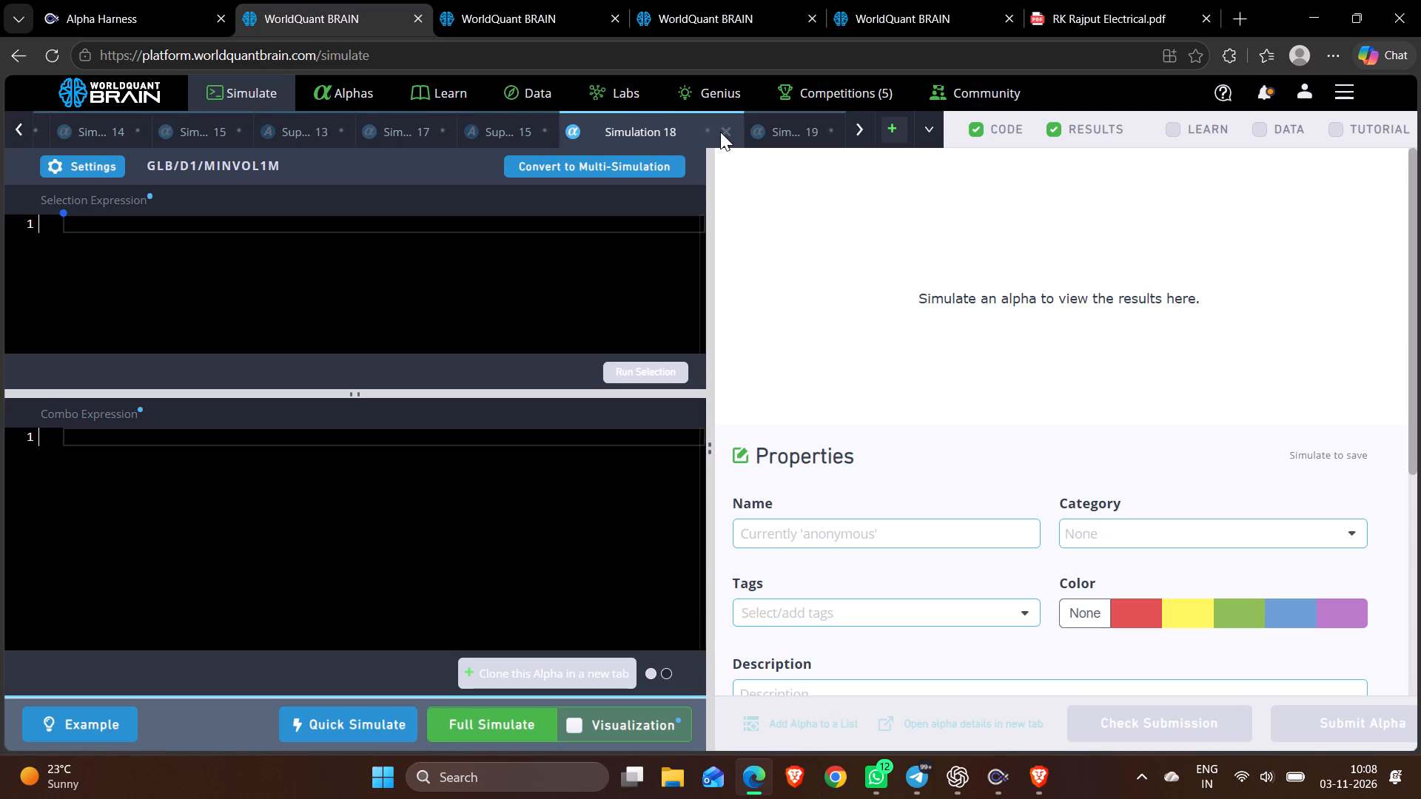
pyautogui.click(720, 132)
pyautogui.click(757, 502)
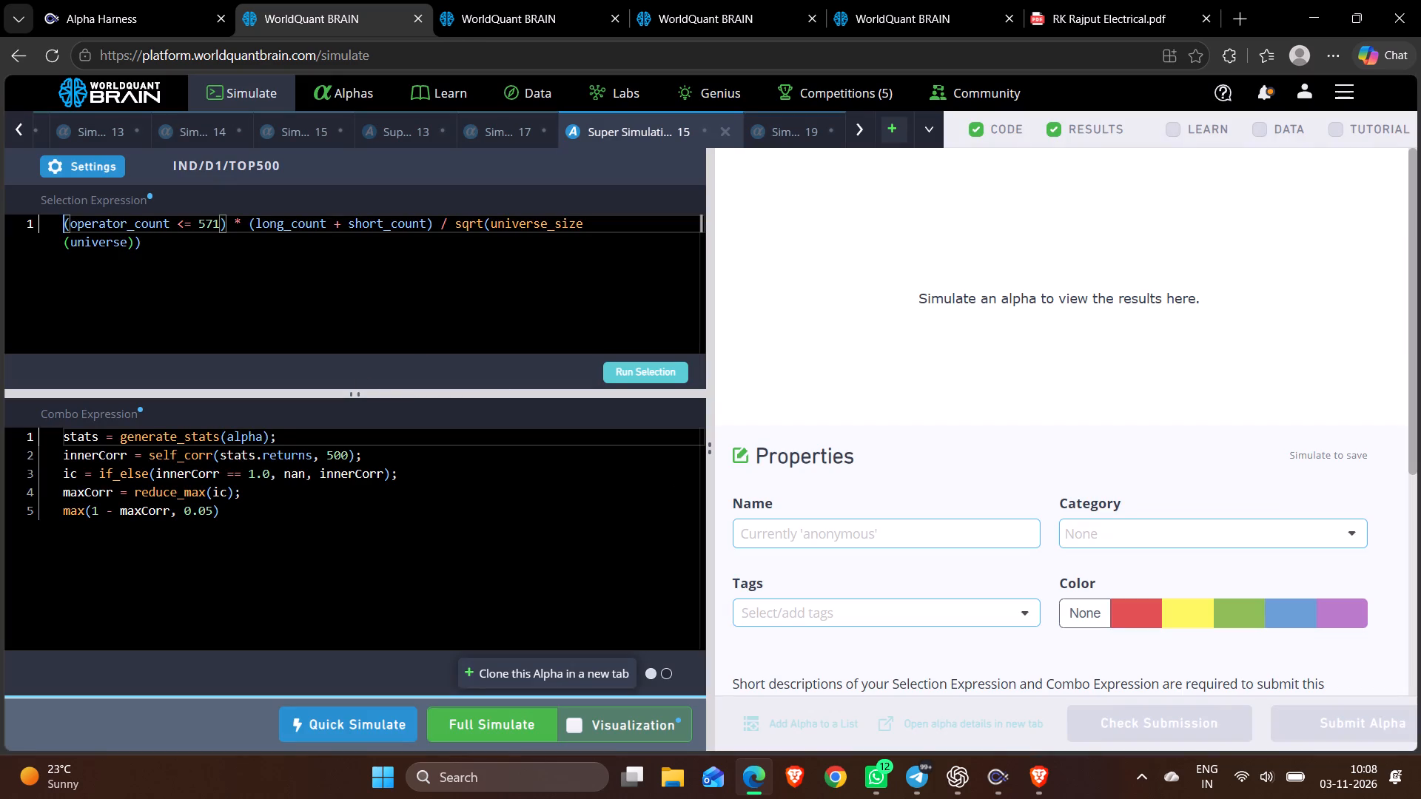
# Check the settings of Super Simulation 15 (IND/D1/TOP500) and repeatedly try to start its full simulation.
pyautogui.click(97, 166)
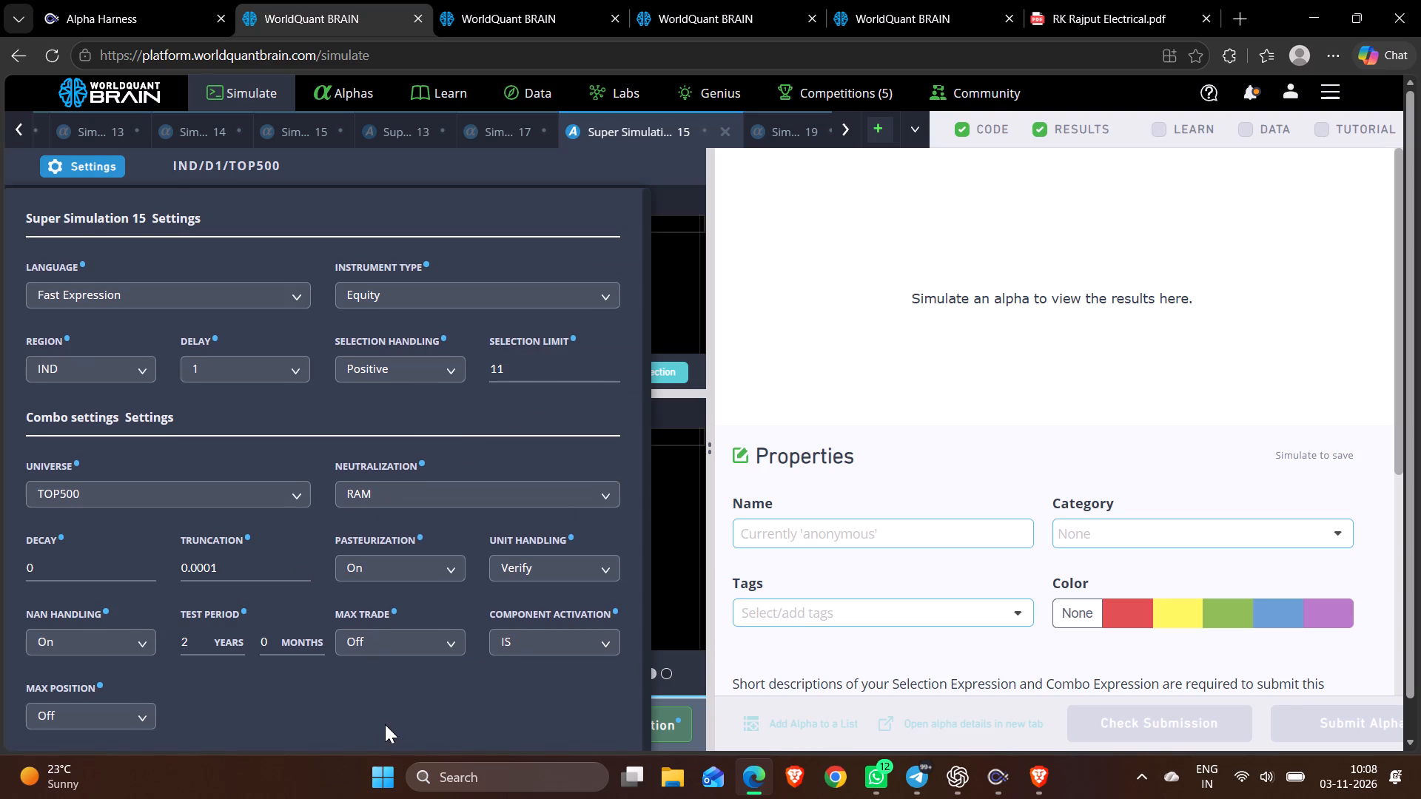
pyautogui.scroll(-7, 385, 724)
pyautogui.click(515, 738)
pyautogui.click(508, 718)
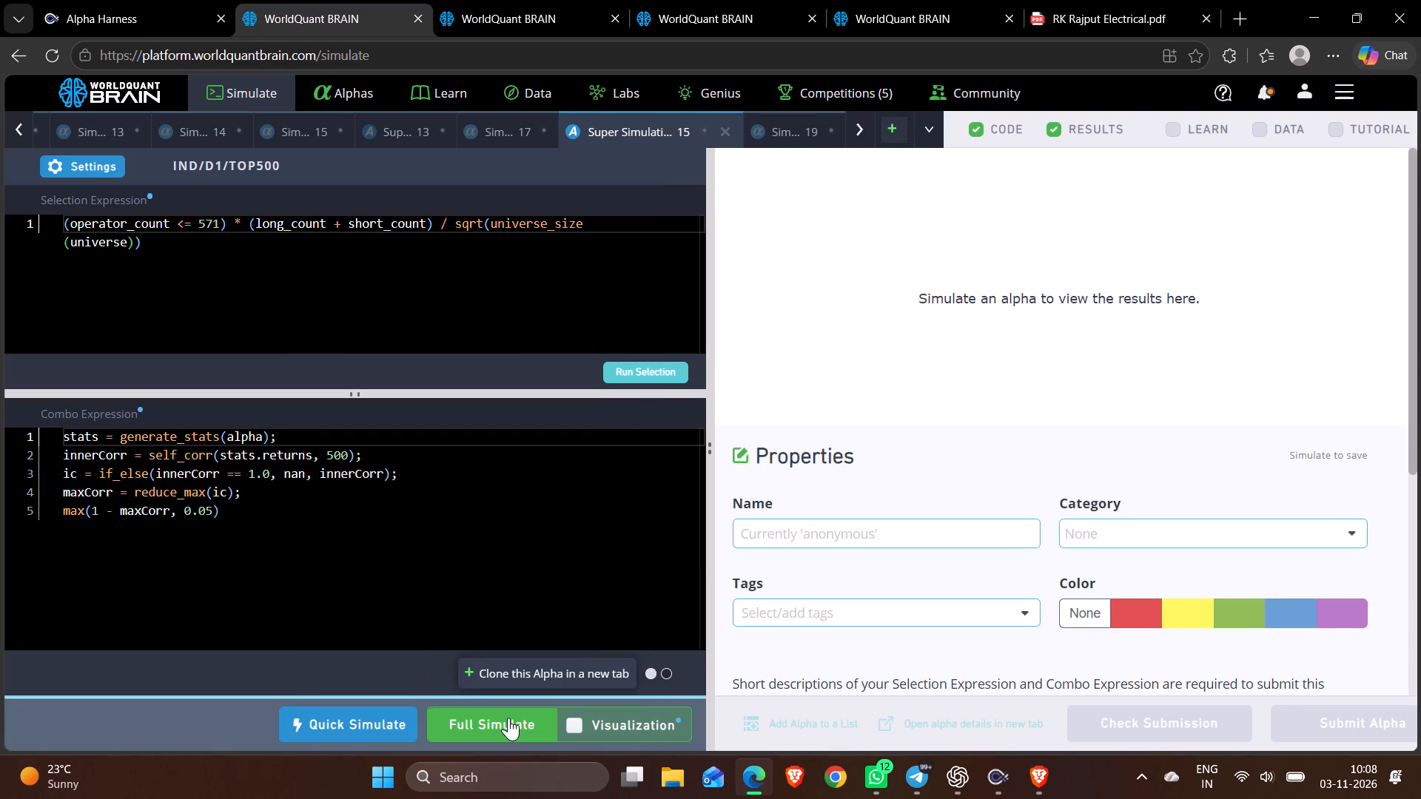
pyautogui.click(508, 718)
pyautogui.tripleClick(508, 718)
pyautogui.tripleClick(508, 718)
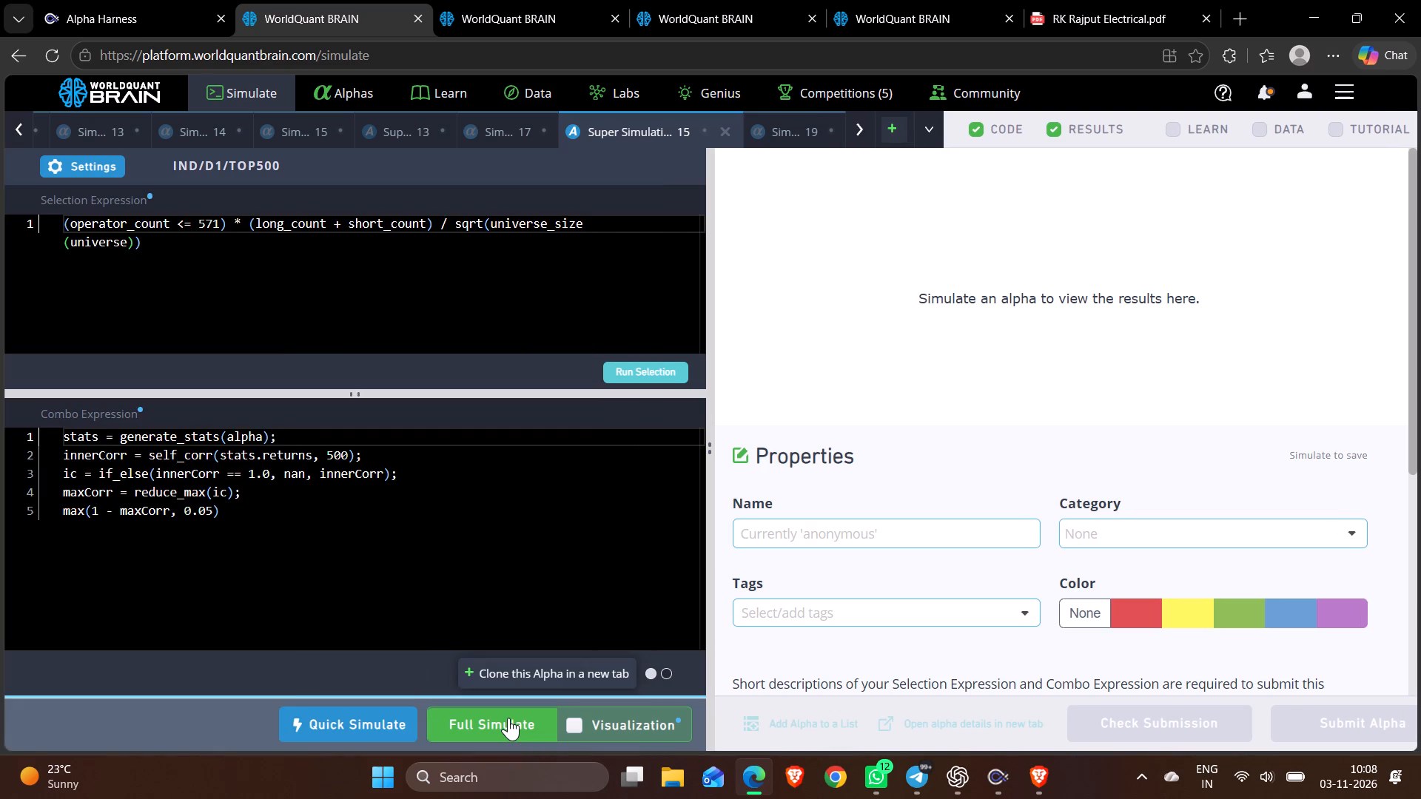
pyautogui.tripleClick(508, 718)
pyautogui.doubleClick(508, 718)
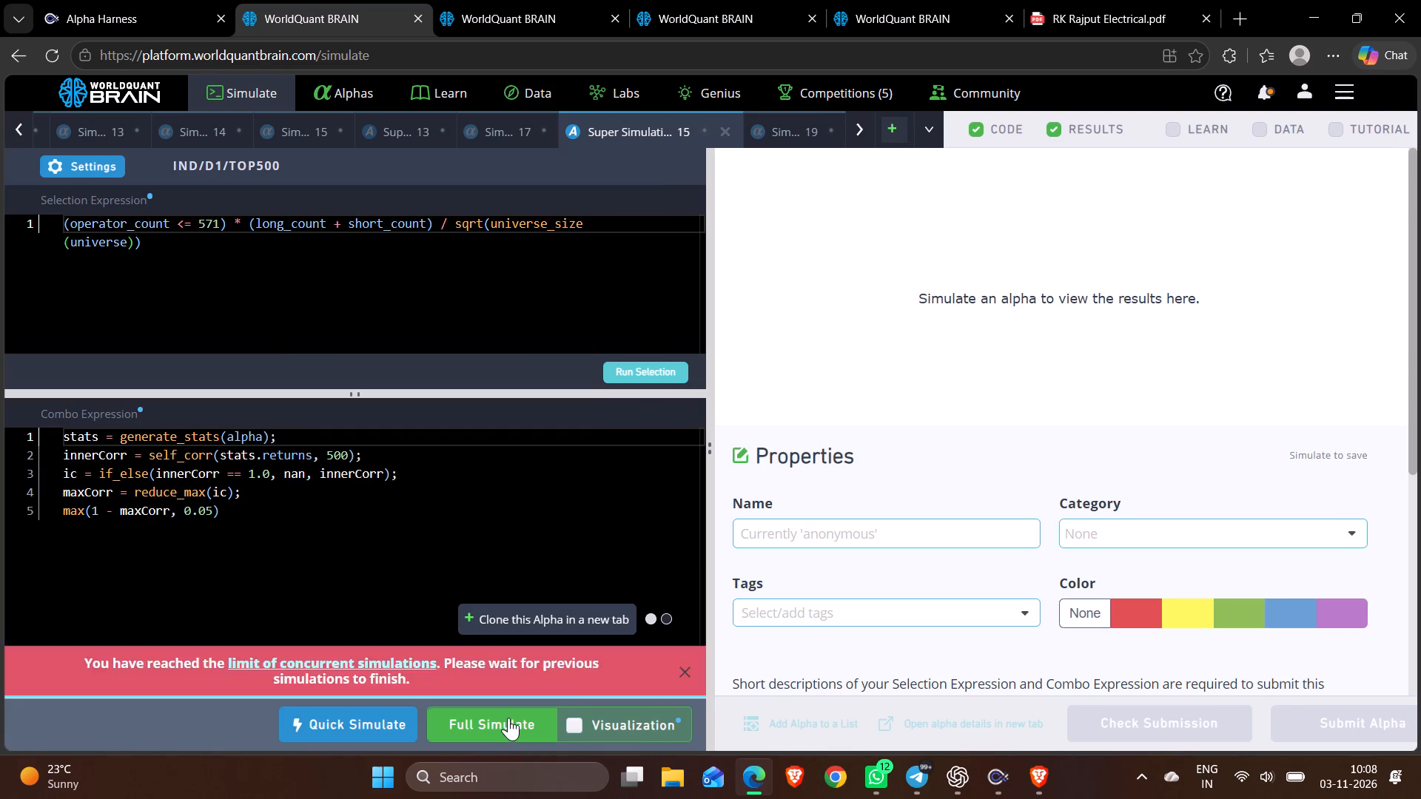
pyautogui.click(508, 718)
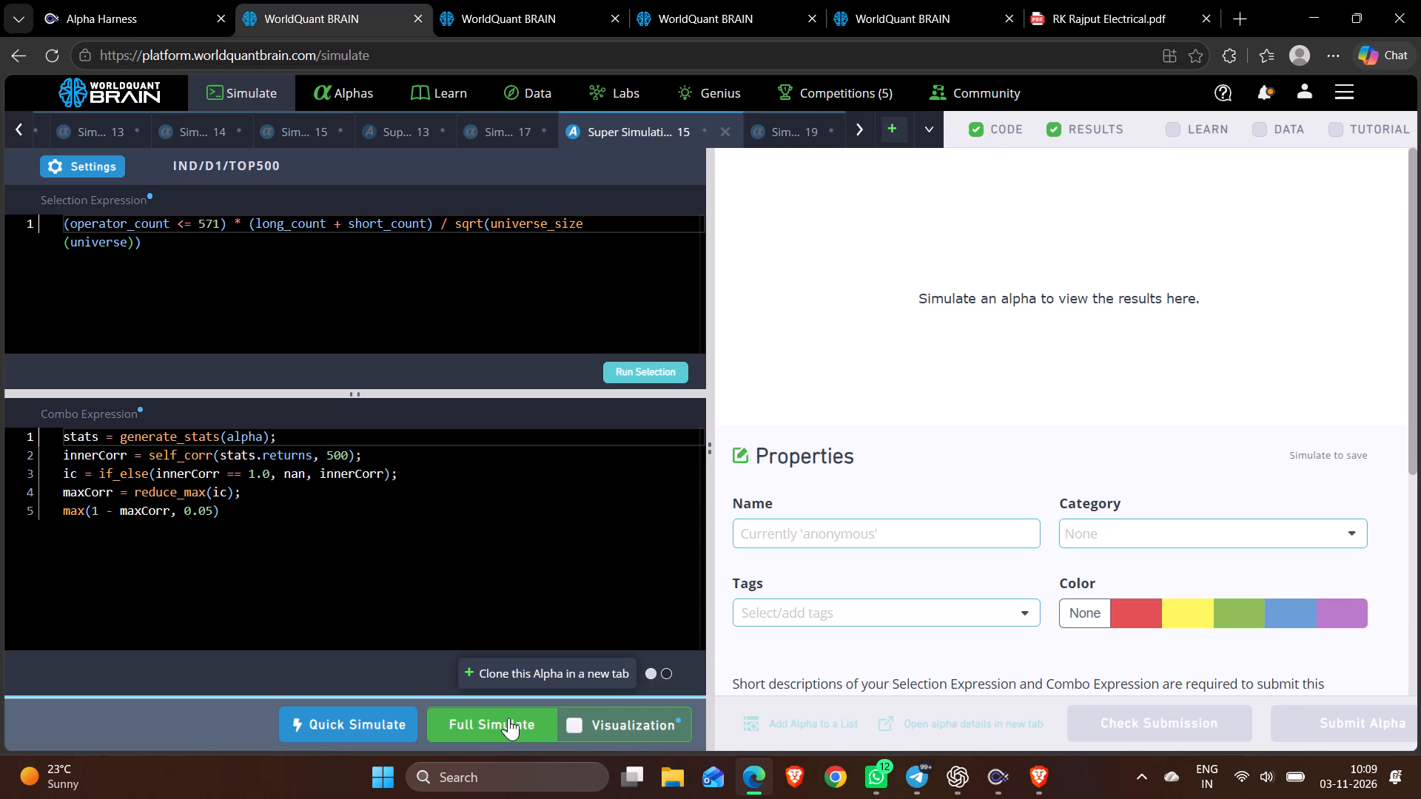
pyautogui.click(508, 718)
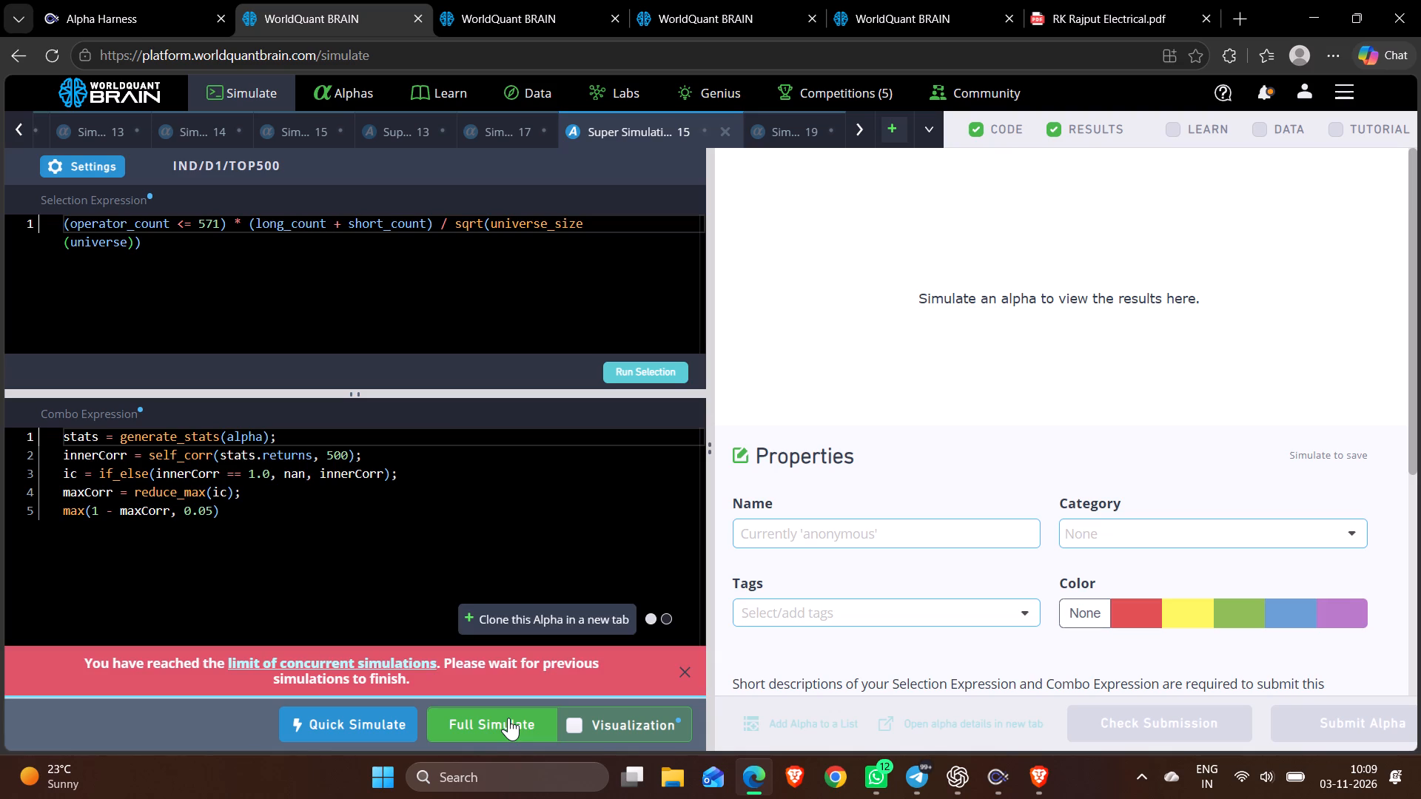
pyautogui.click(508, 718)
pyautogui.click(508, 718)
pyautogui.click(508, 718)
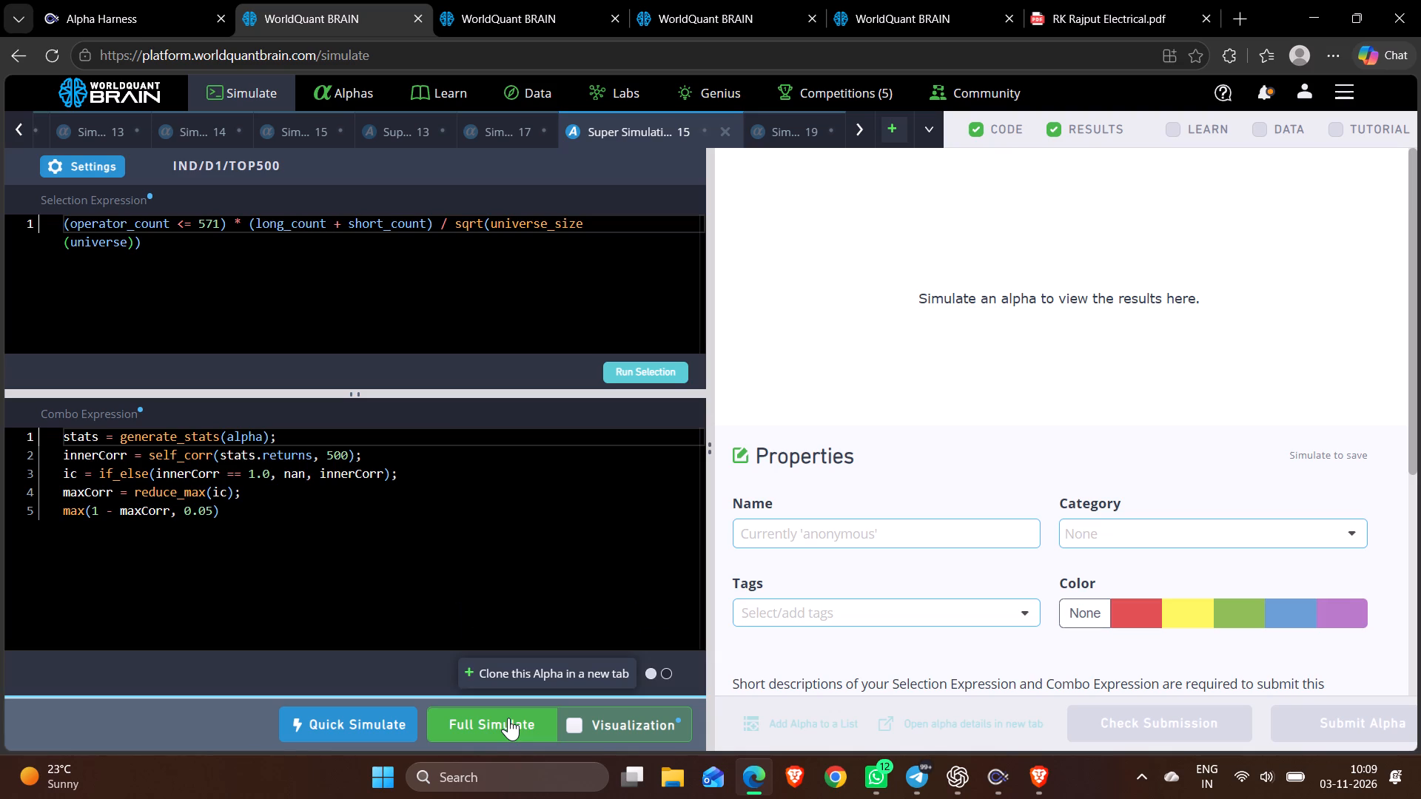
pyautogui.click(508, 718)
pyautogui.click(508, 718)
pyautogui.click(508, 718)
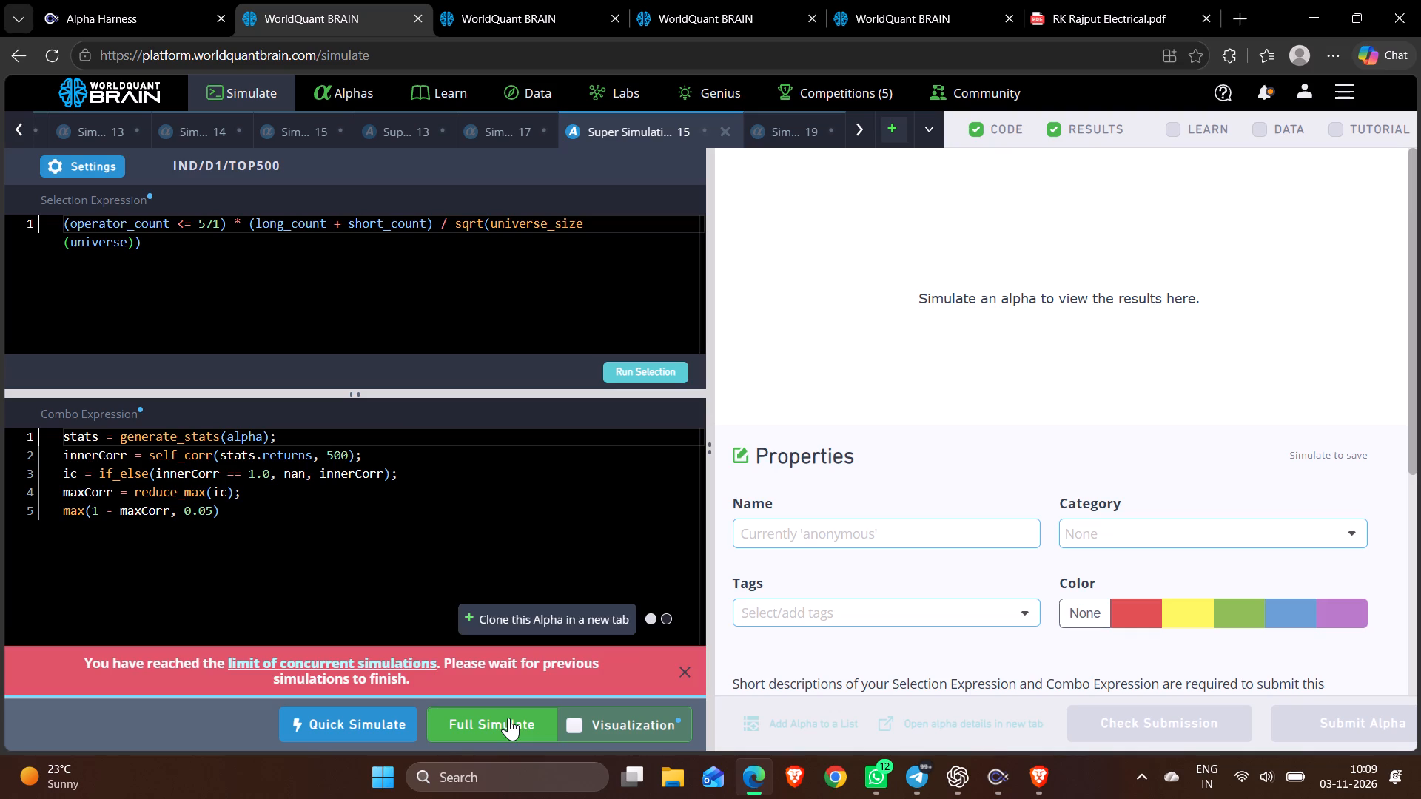
pyautogui.doubleClick(508, 718)
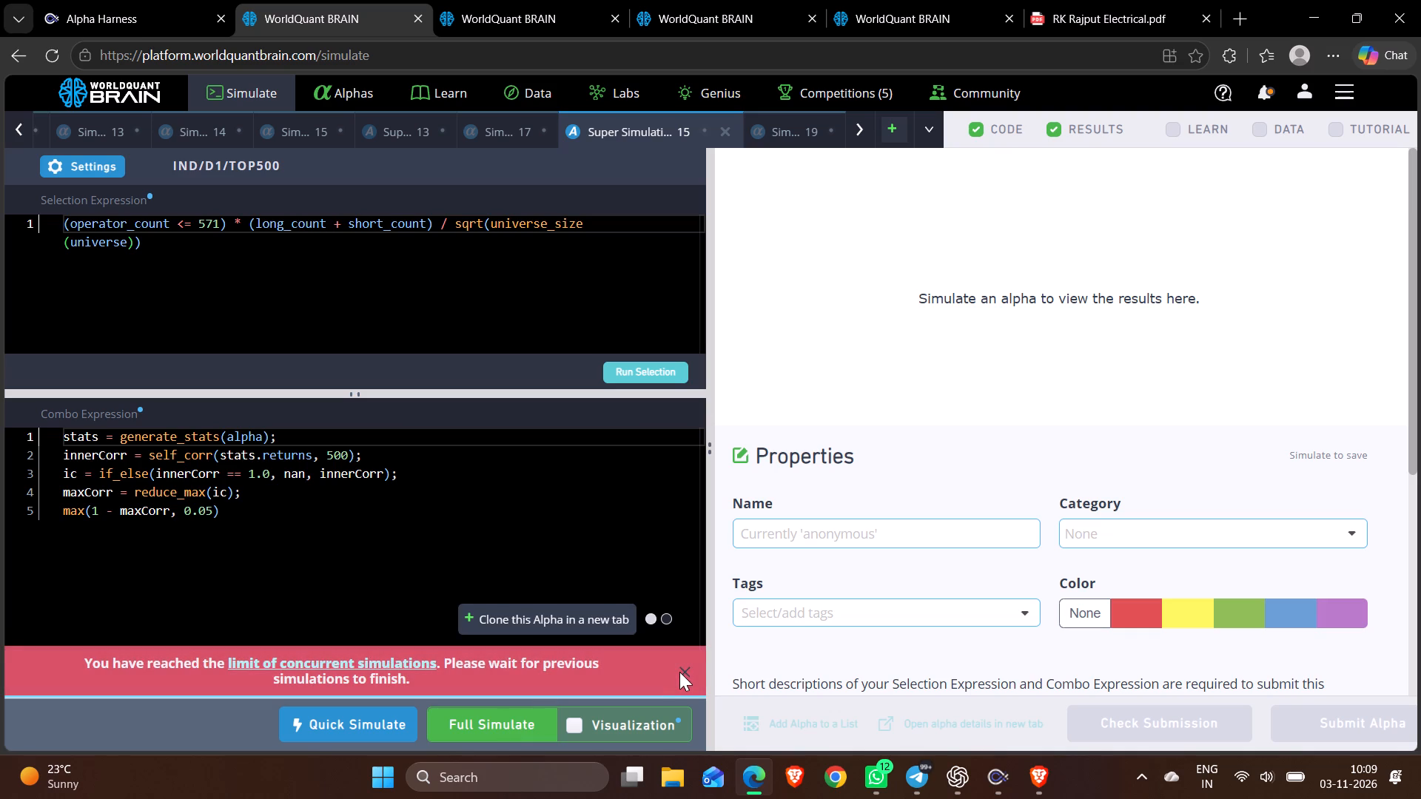
pyautogui.click(680, 672)
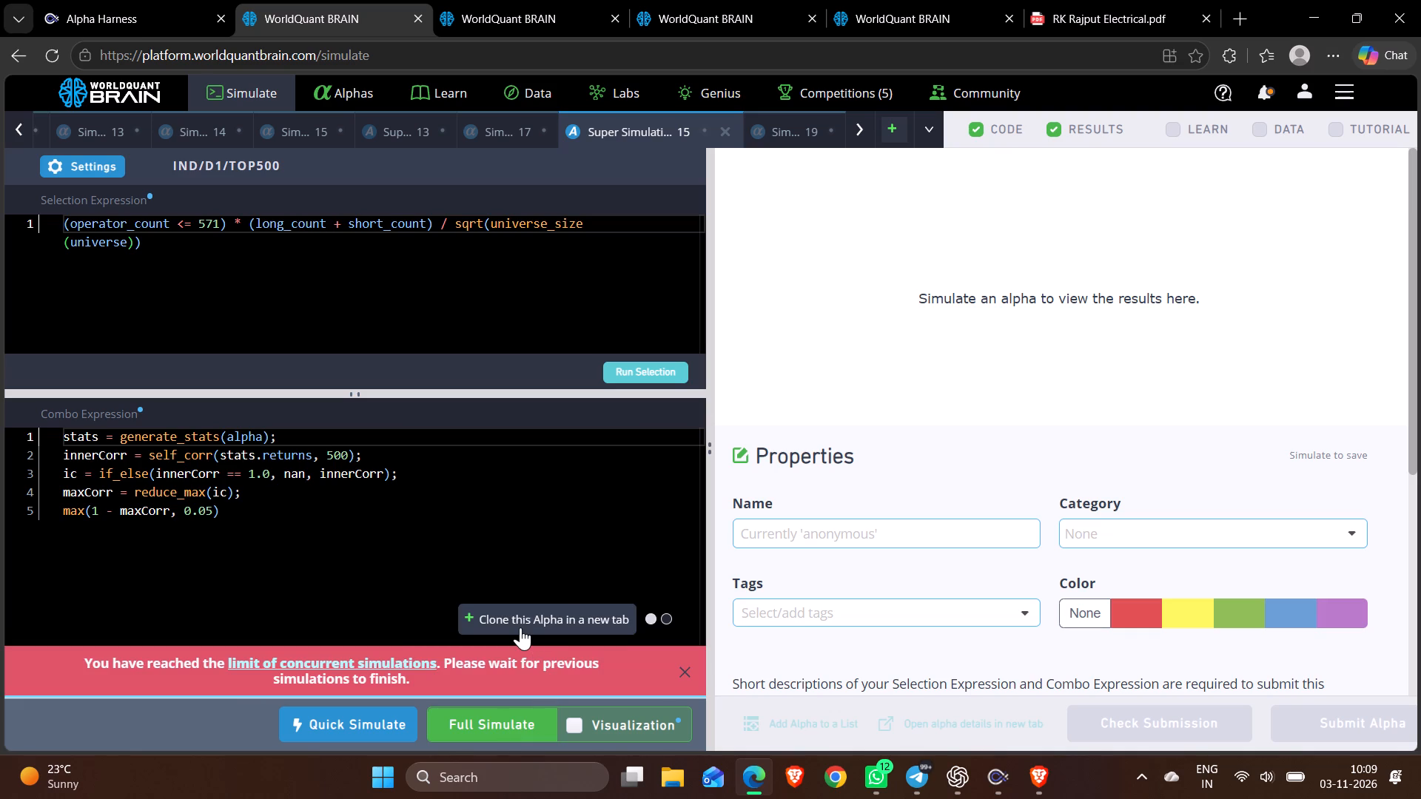
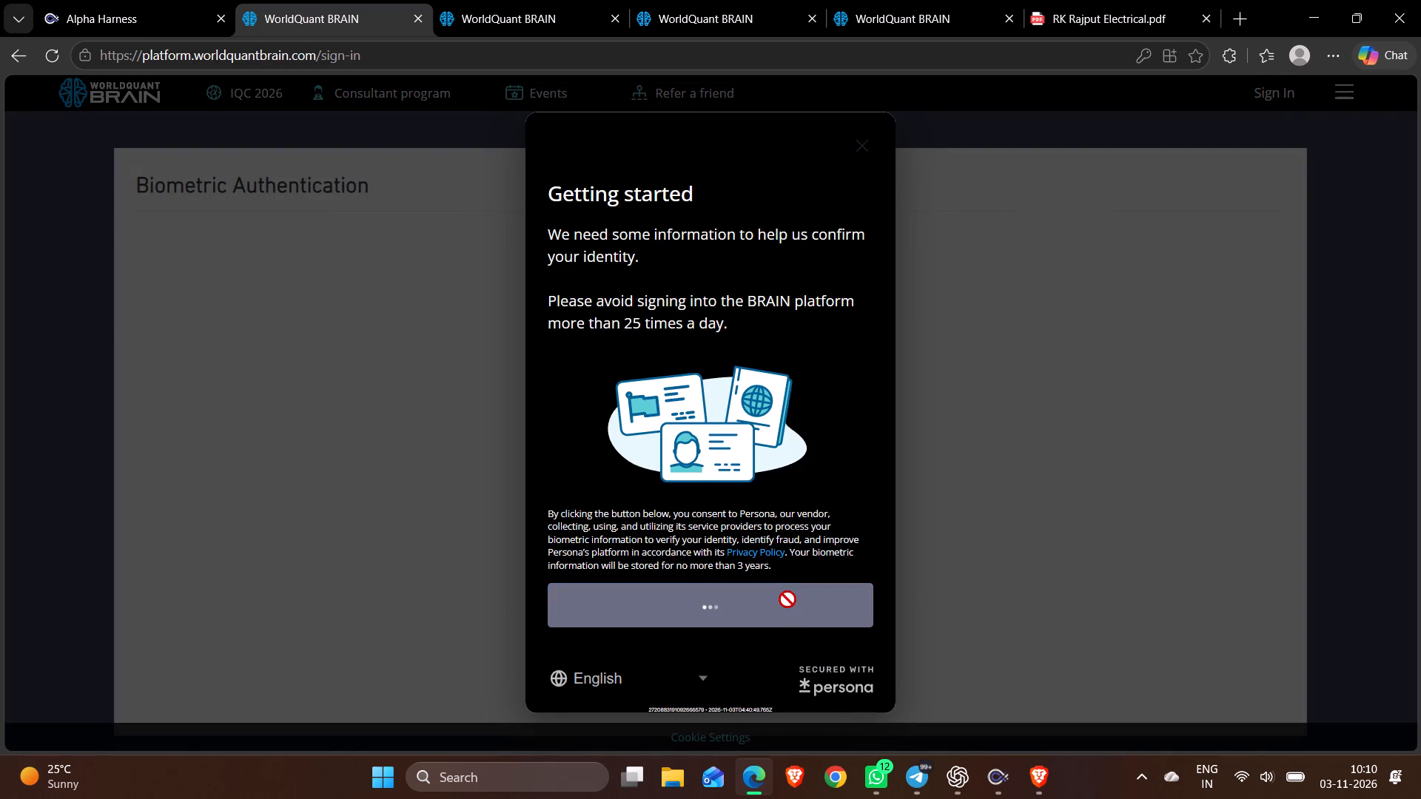
# Complete the biometric face capture for the BRAIN sign-in, with straight-ahead, slightly left and slightly right poses.
pyautogui.click(721, 485)
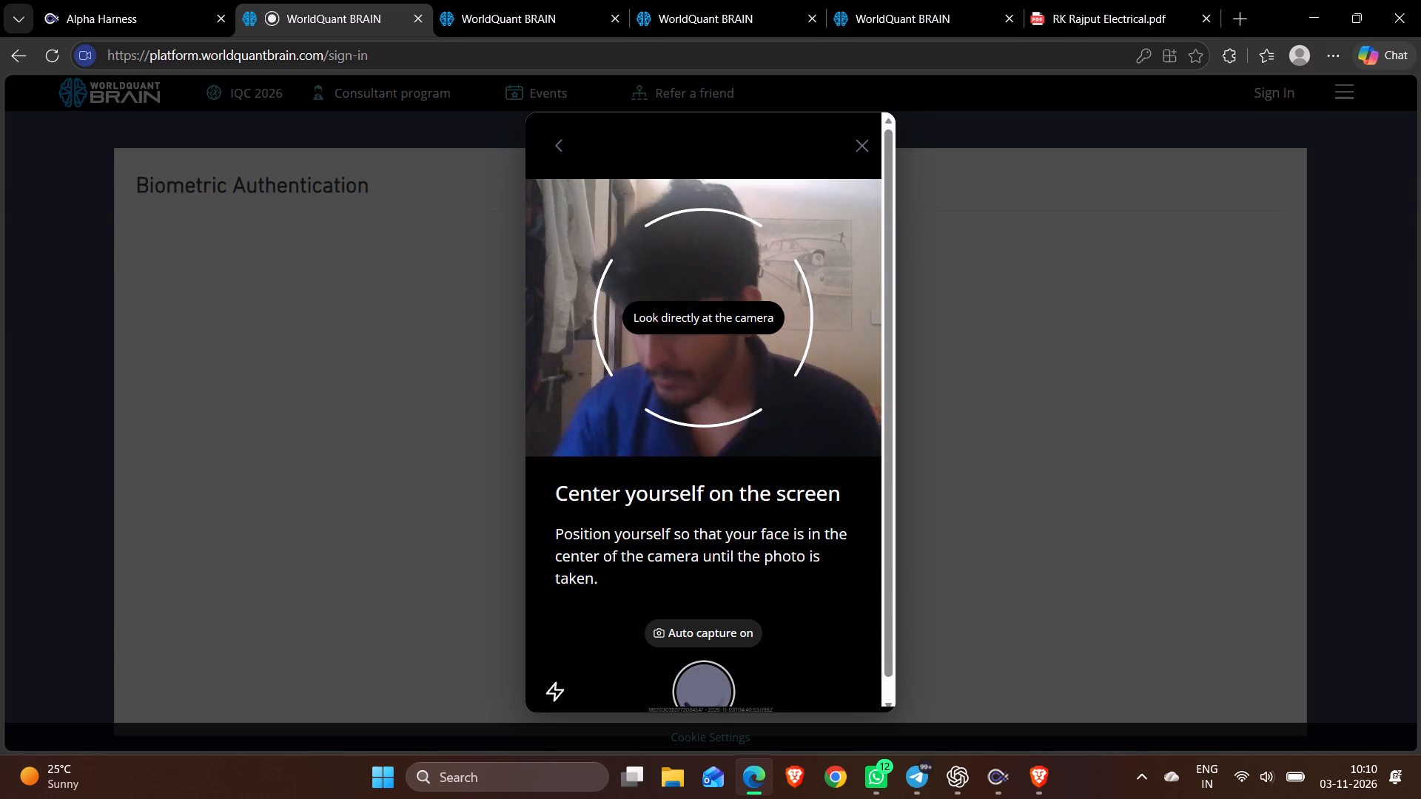
pyautogui.click(711, 688)
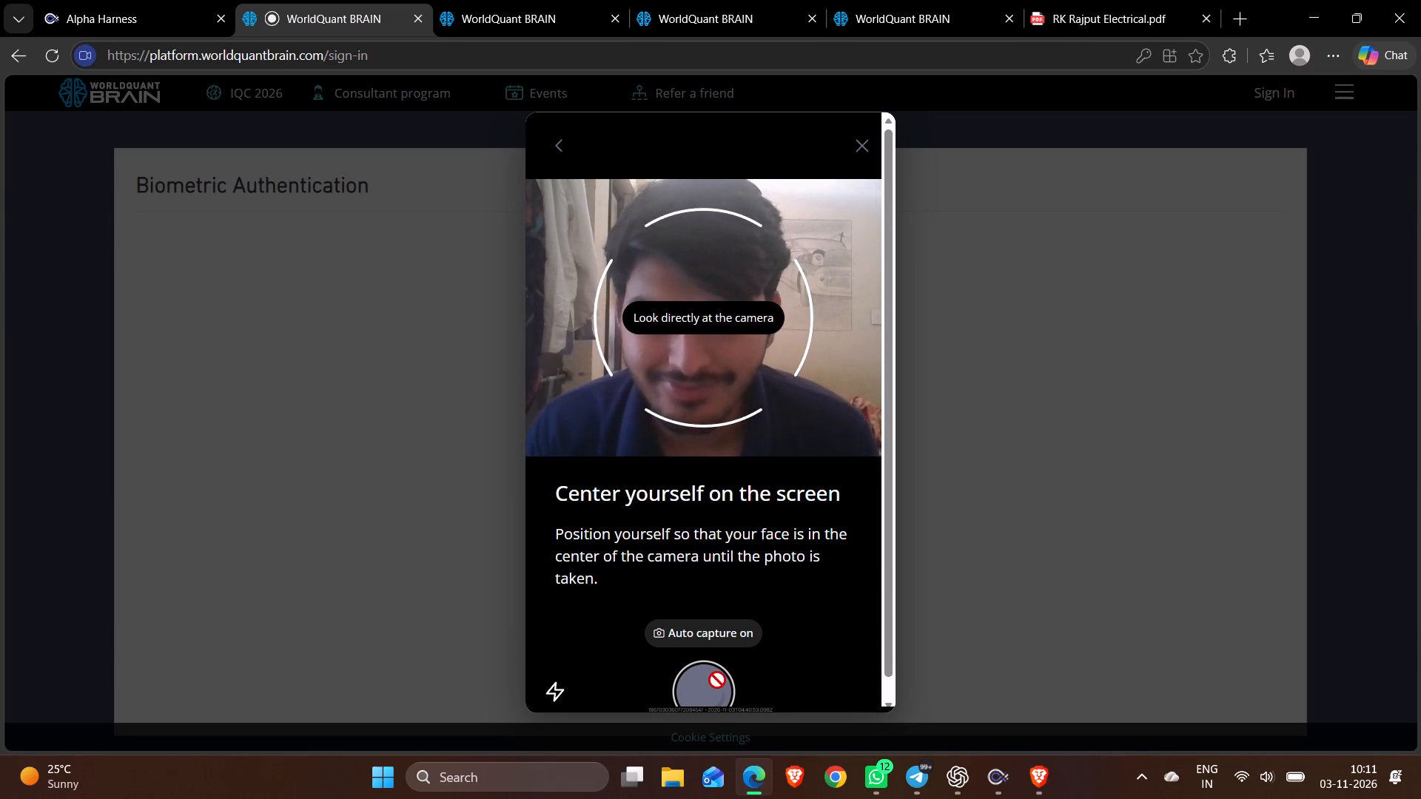
pyautogui.click(717, 678)
pyautogui.click(717, 678)
pyautogui.click(717, 678)
pyautogui.click(717, 678)
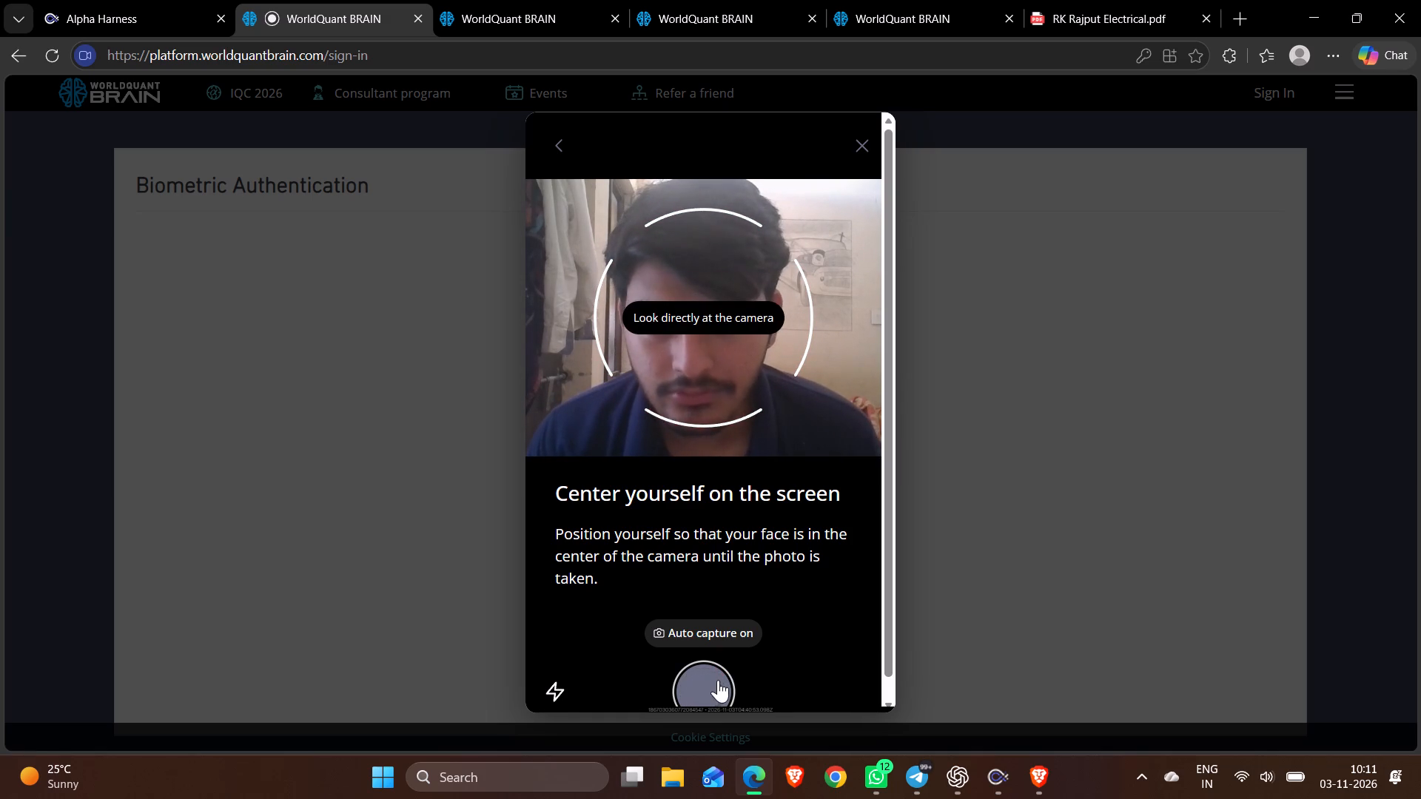
pyautogui.click(716, 681)
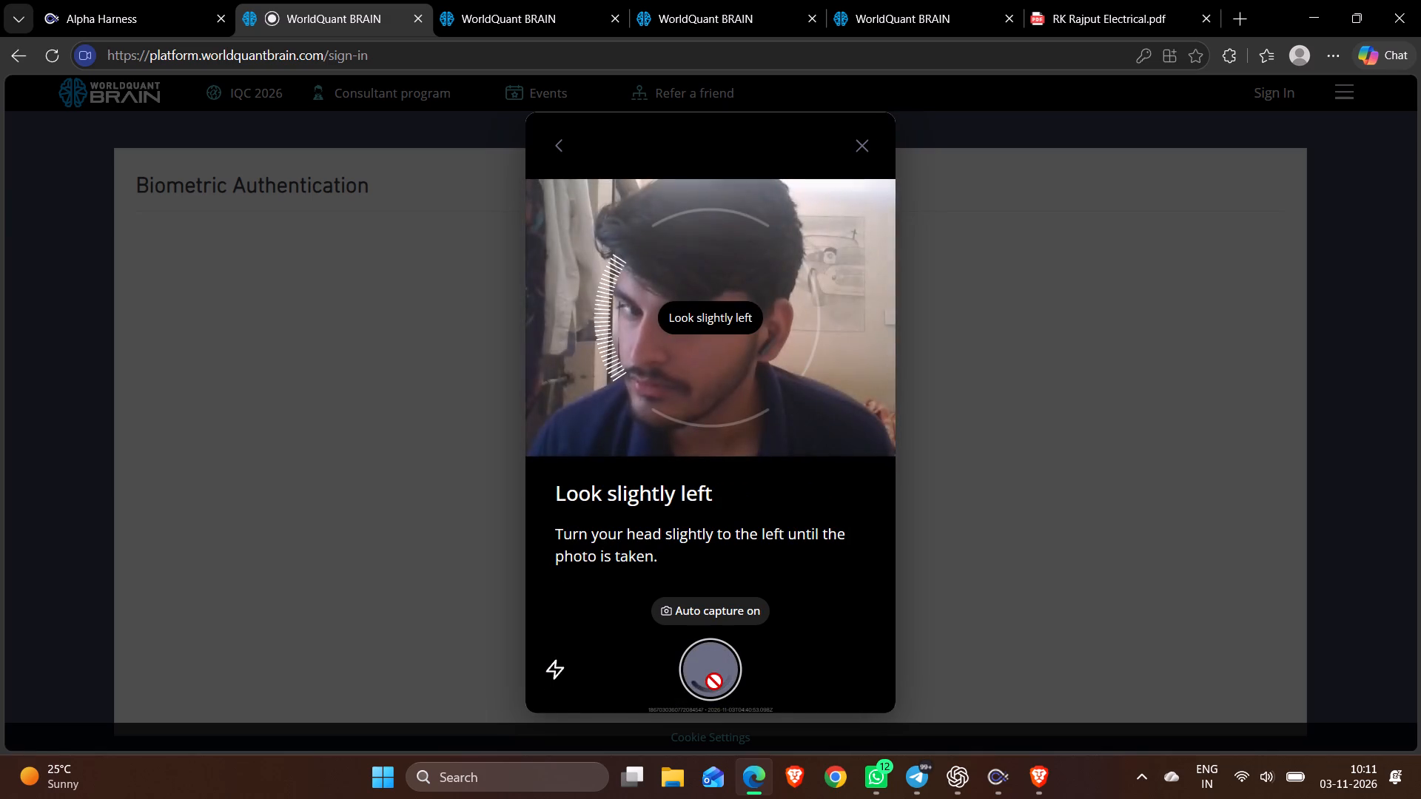
pyautogui.click(714, 681)
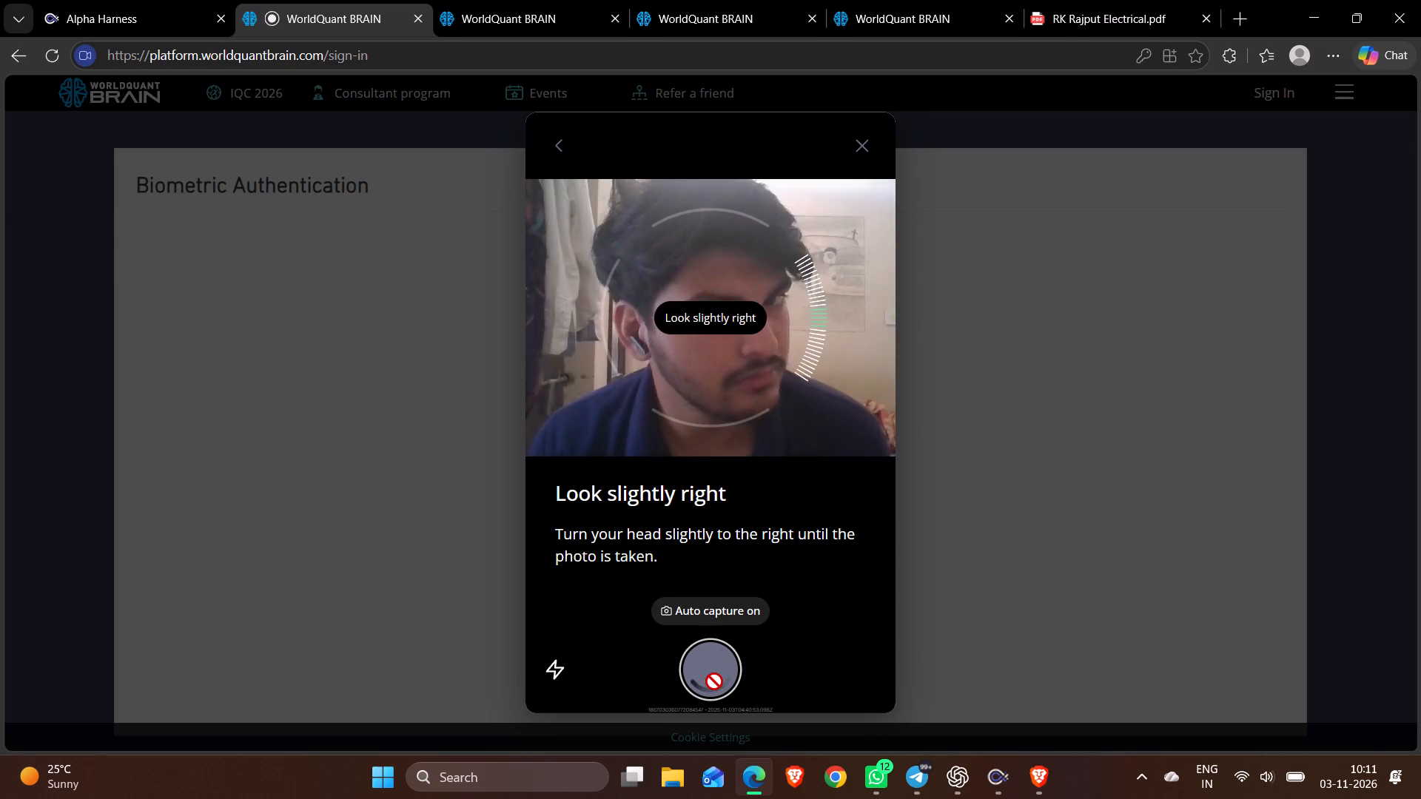
pyautogui.click(714, 681)
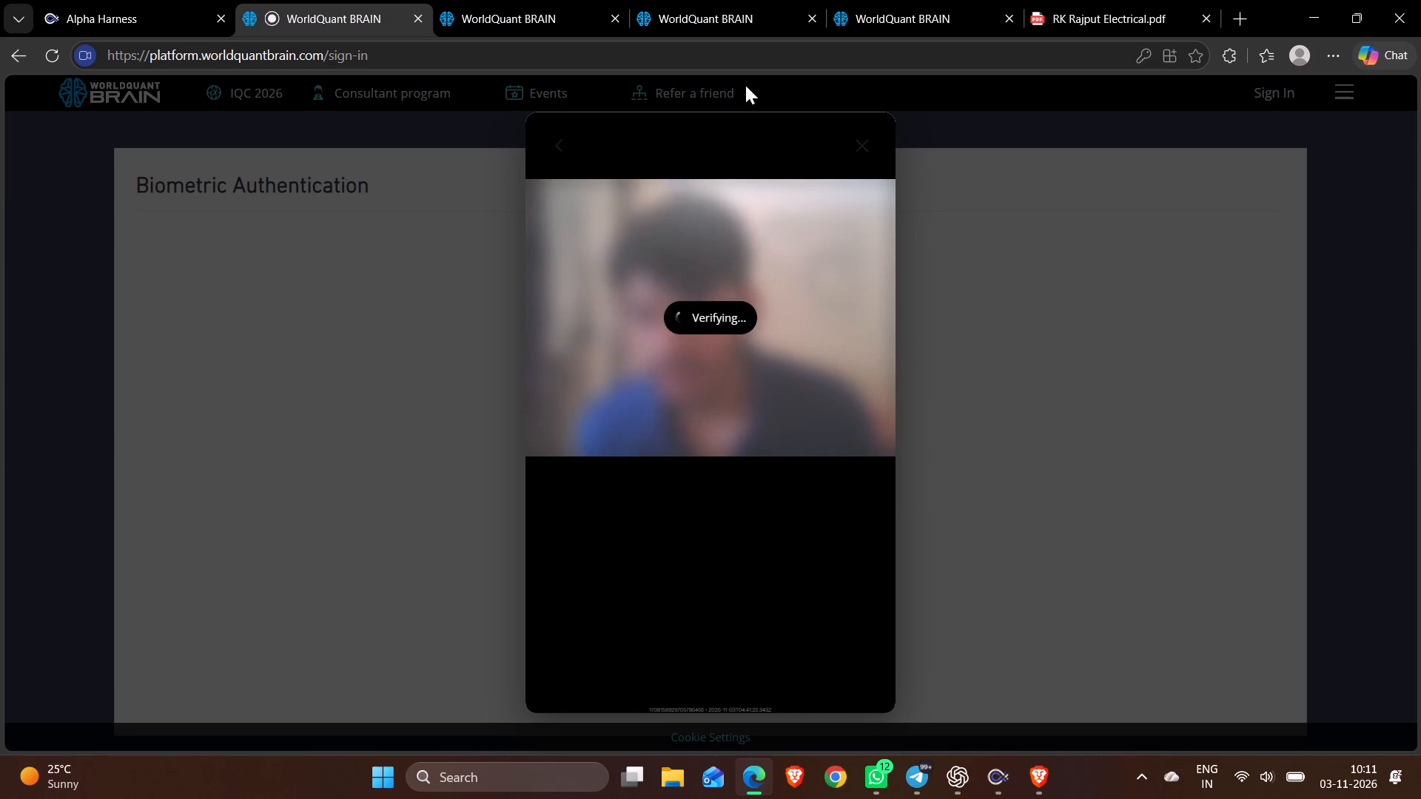
# Close the three other BRAIN browser tabs, leaving without saving, and keep the biometric sign-in tab.
pyautogui.click(500, 0)
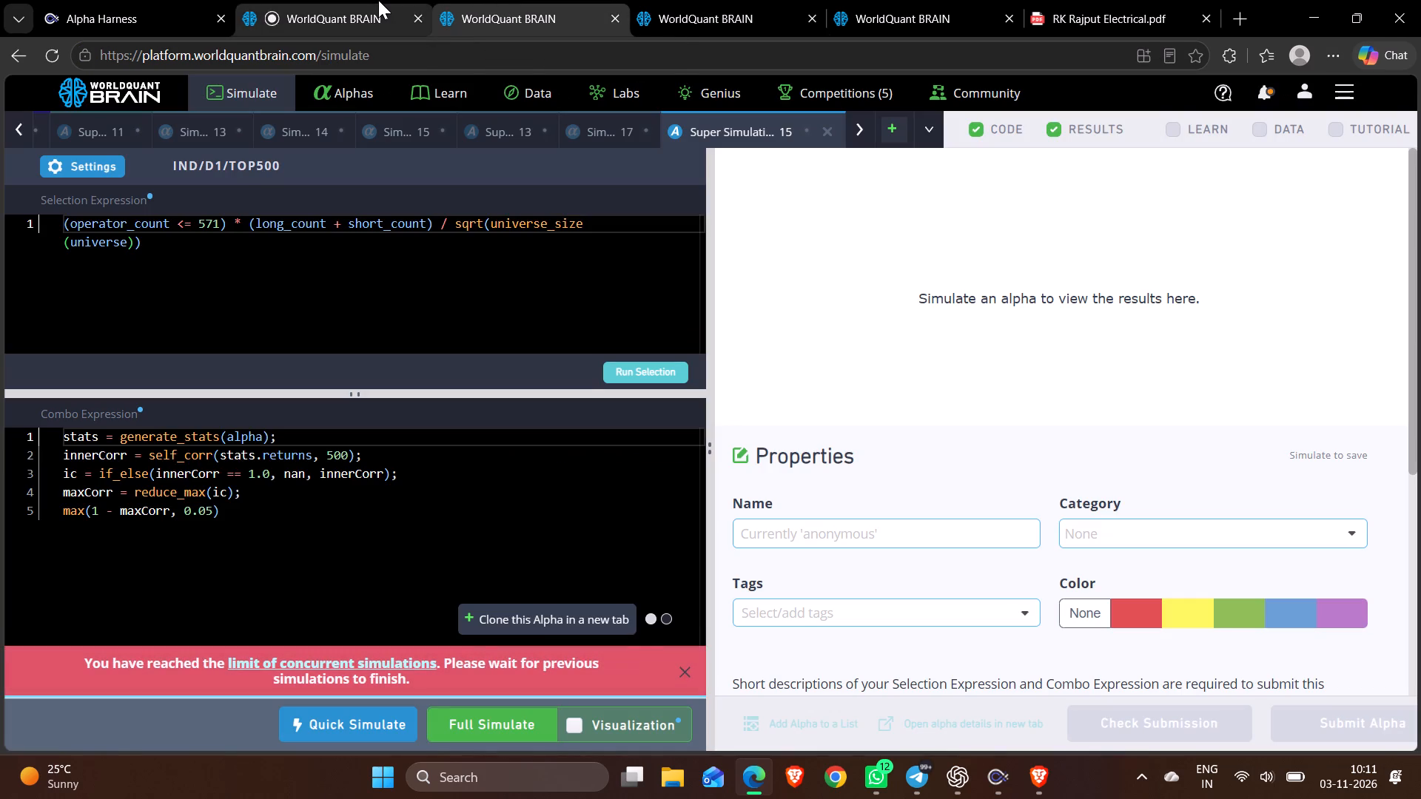
pyautogui.click(378, 0)
pyautogui.click(619, 18)
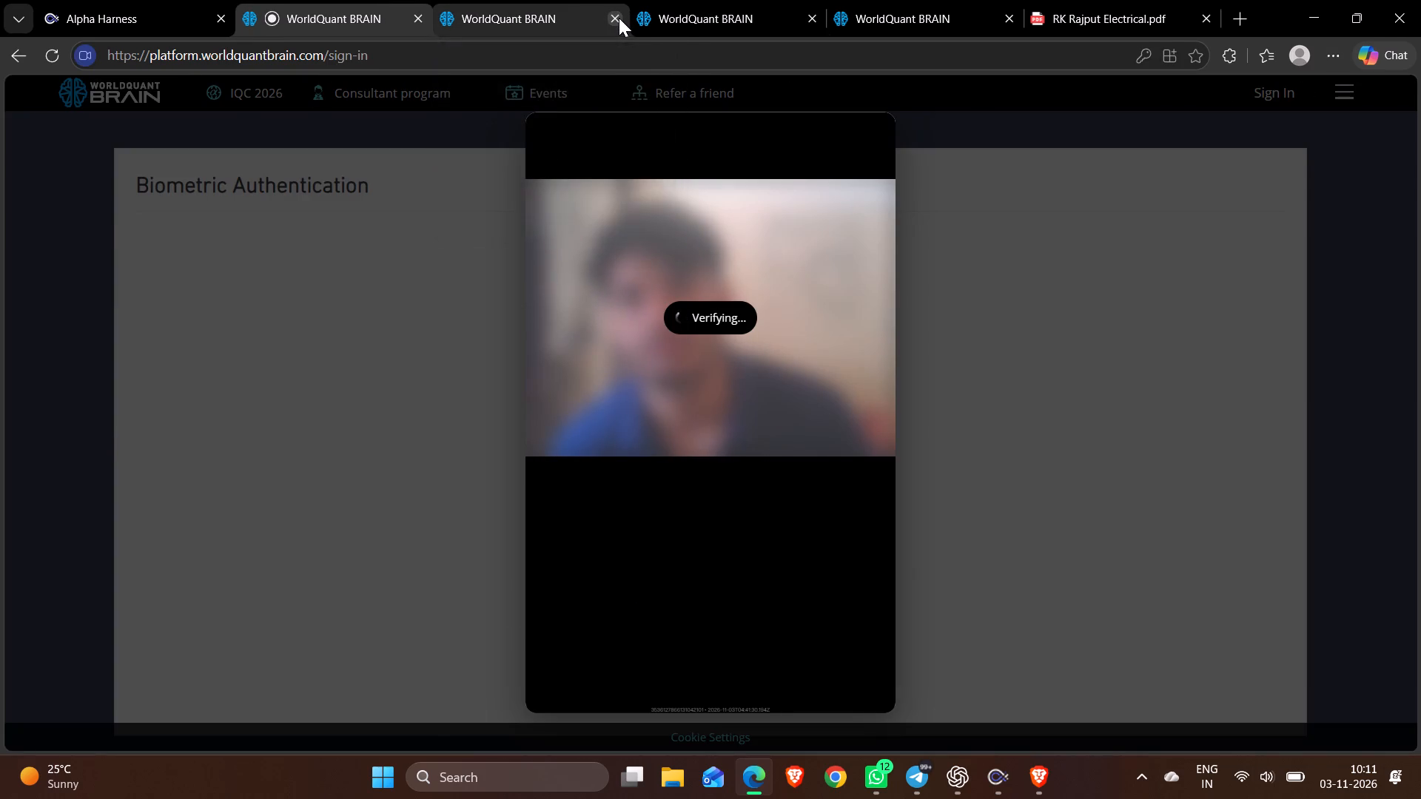
pyautogui.click(817, 204)
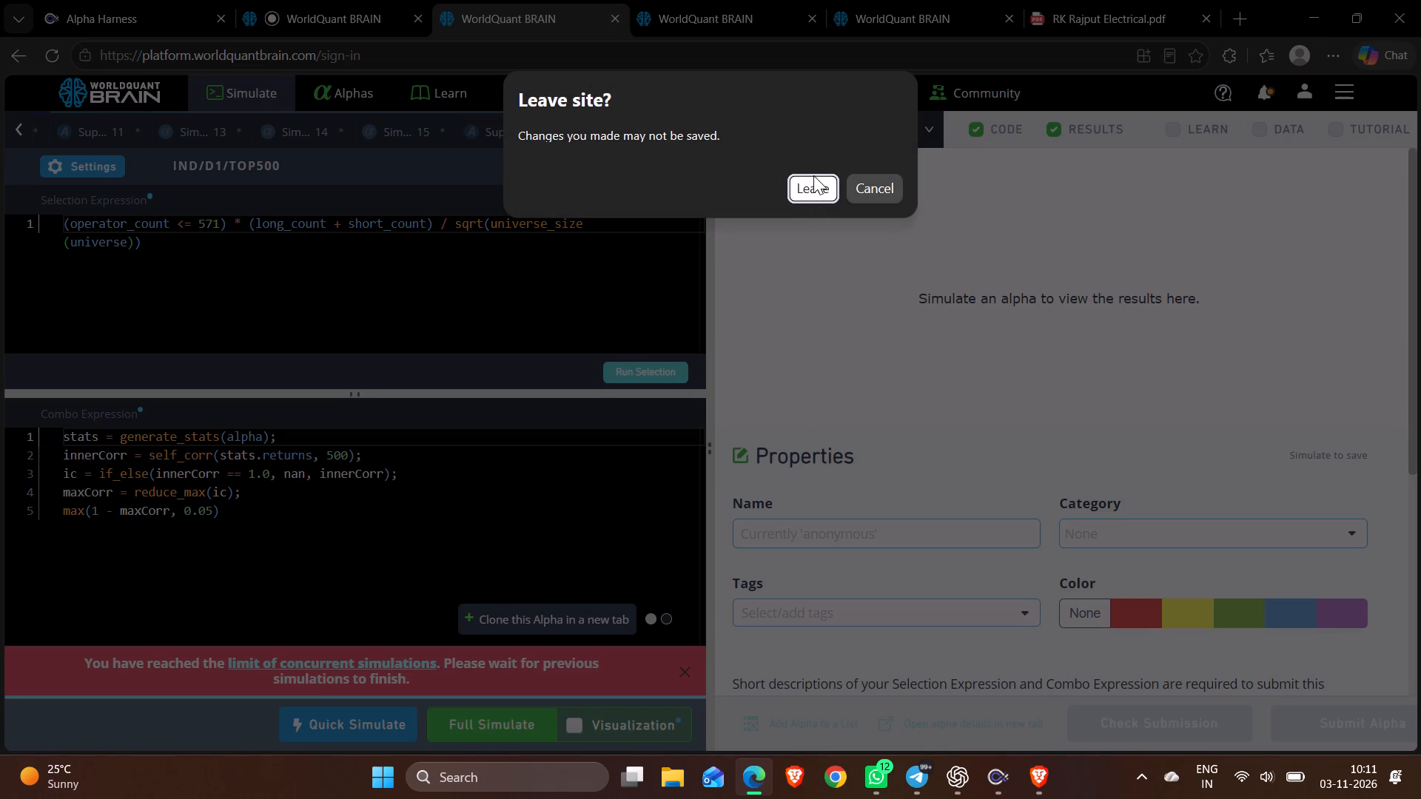
pyautogui.click(813, 180)
pyautogui.click(689, 20)
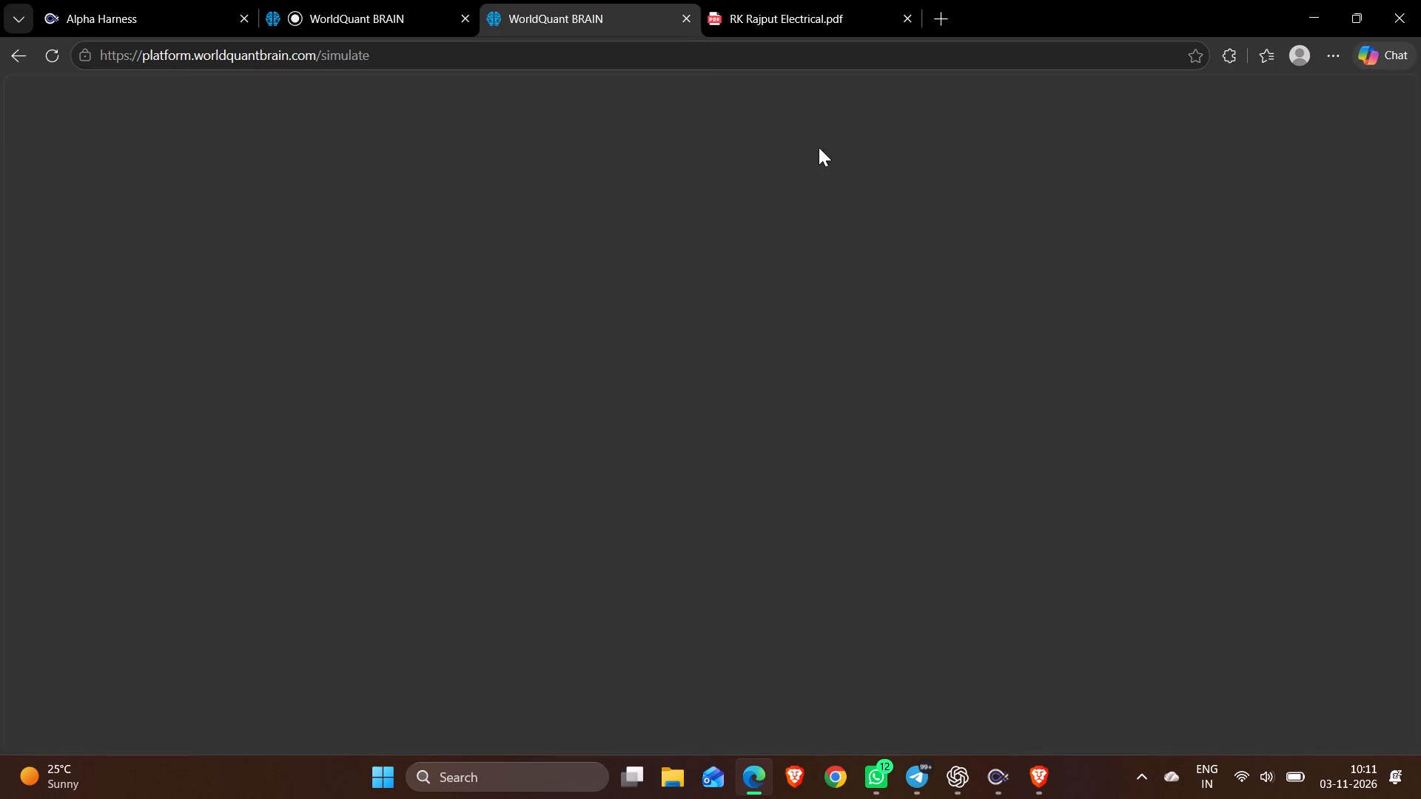
pyautogui.click(688, 13)
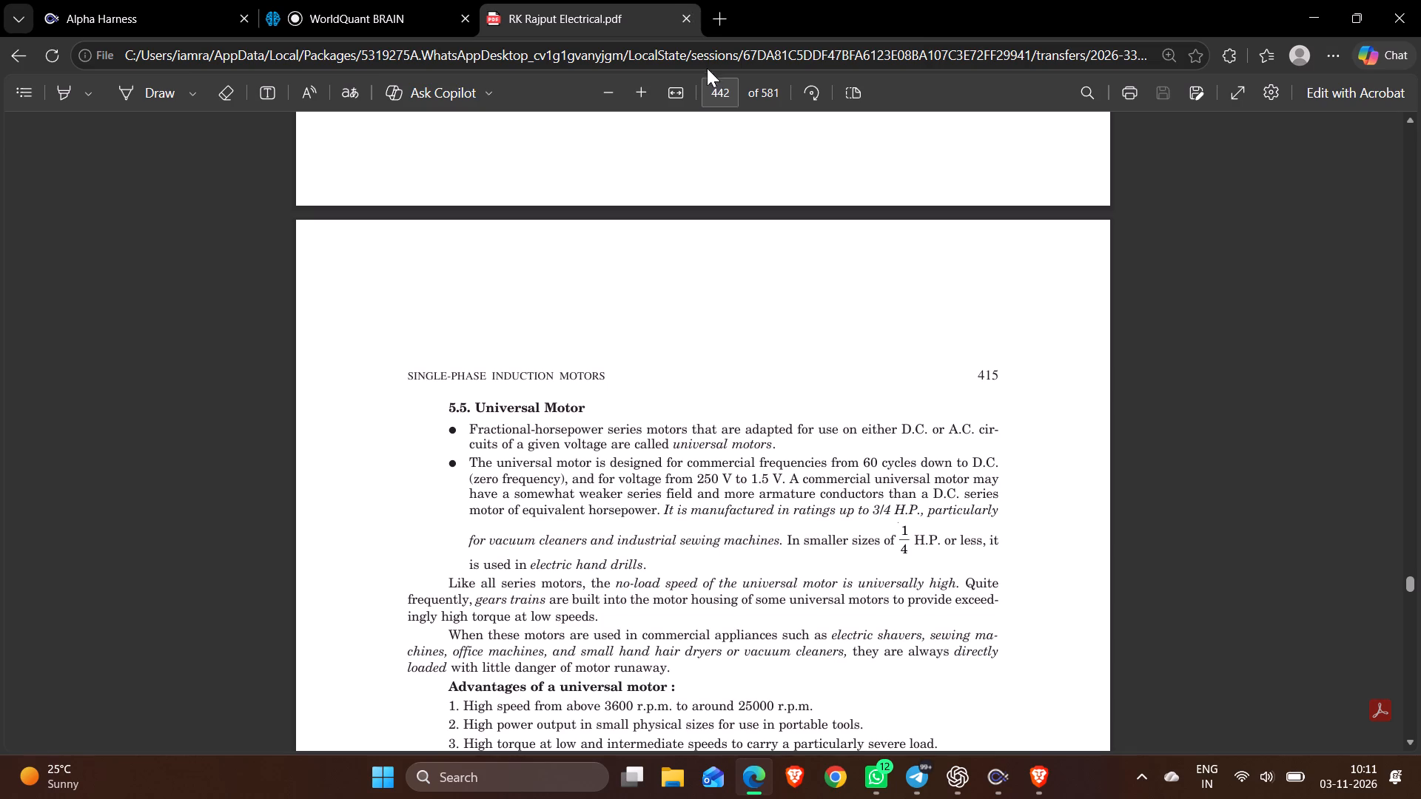
# Return to the biometric authentication tab and finish the identity verification to enter the platform.
pyautogui.click(408, 0)
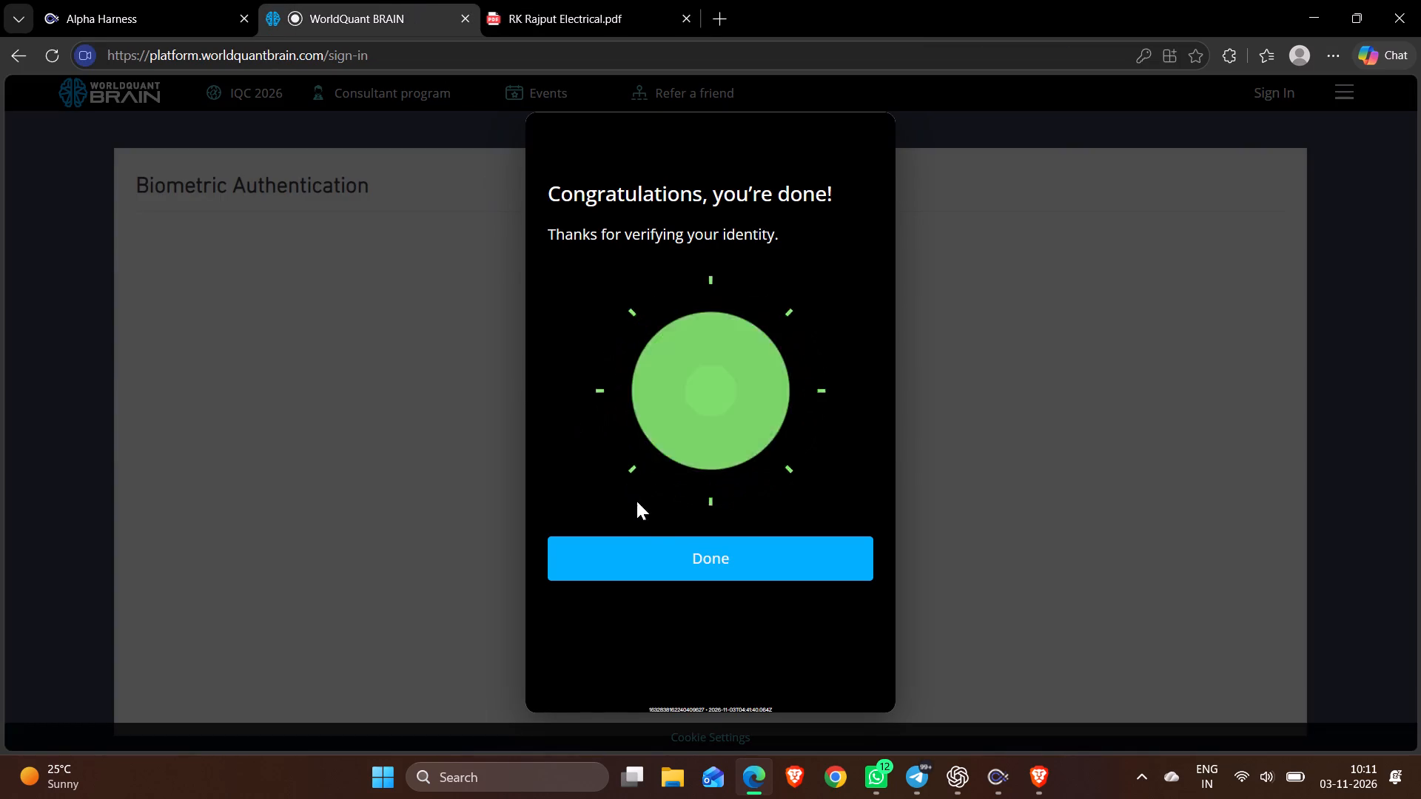
pyautogui.click(660, 539)
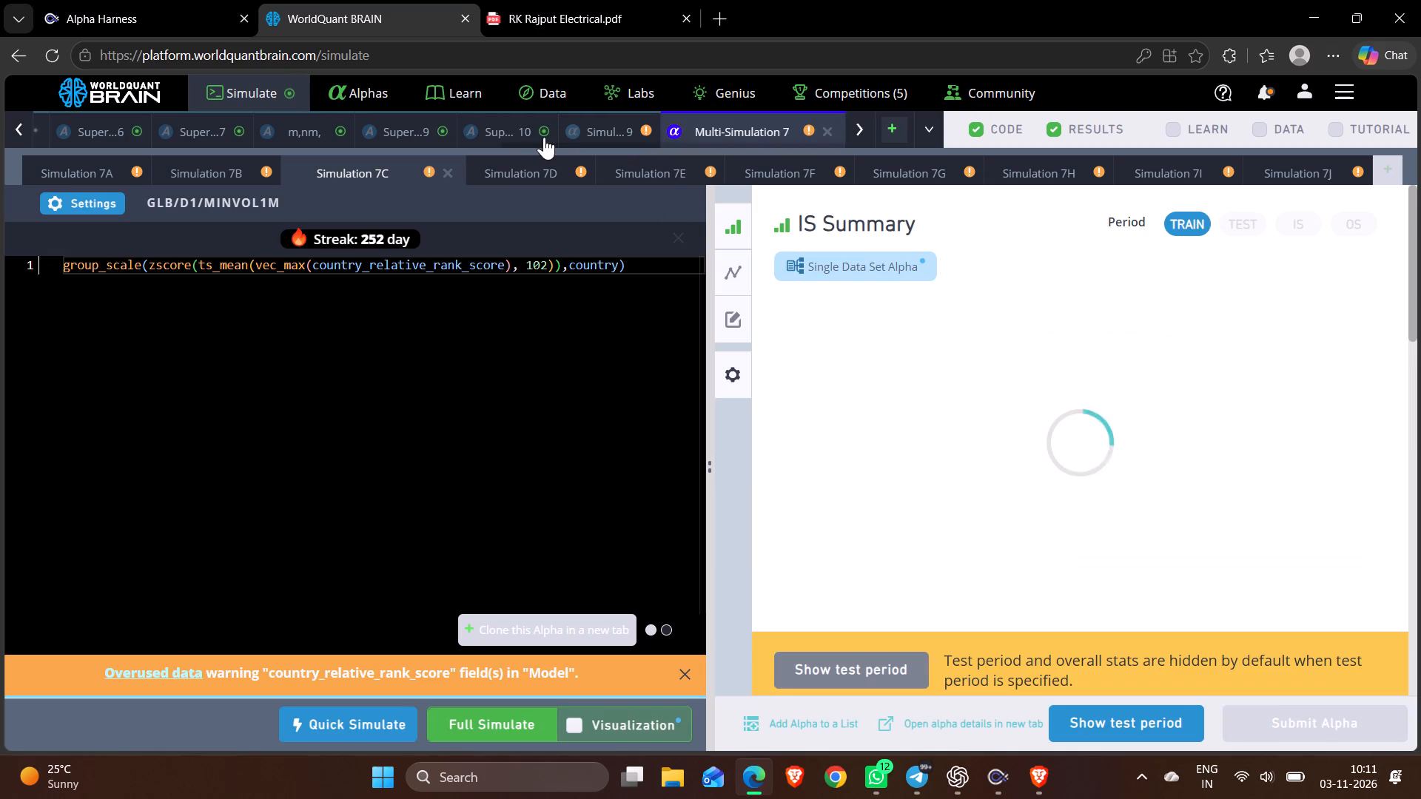
# Look at Super Simulations 10 and 9, and close Multi-Simulation 7 and Simulation 9.
pyautogui.click(509, 133)
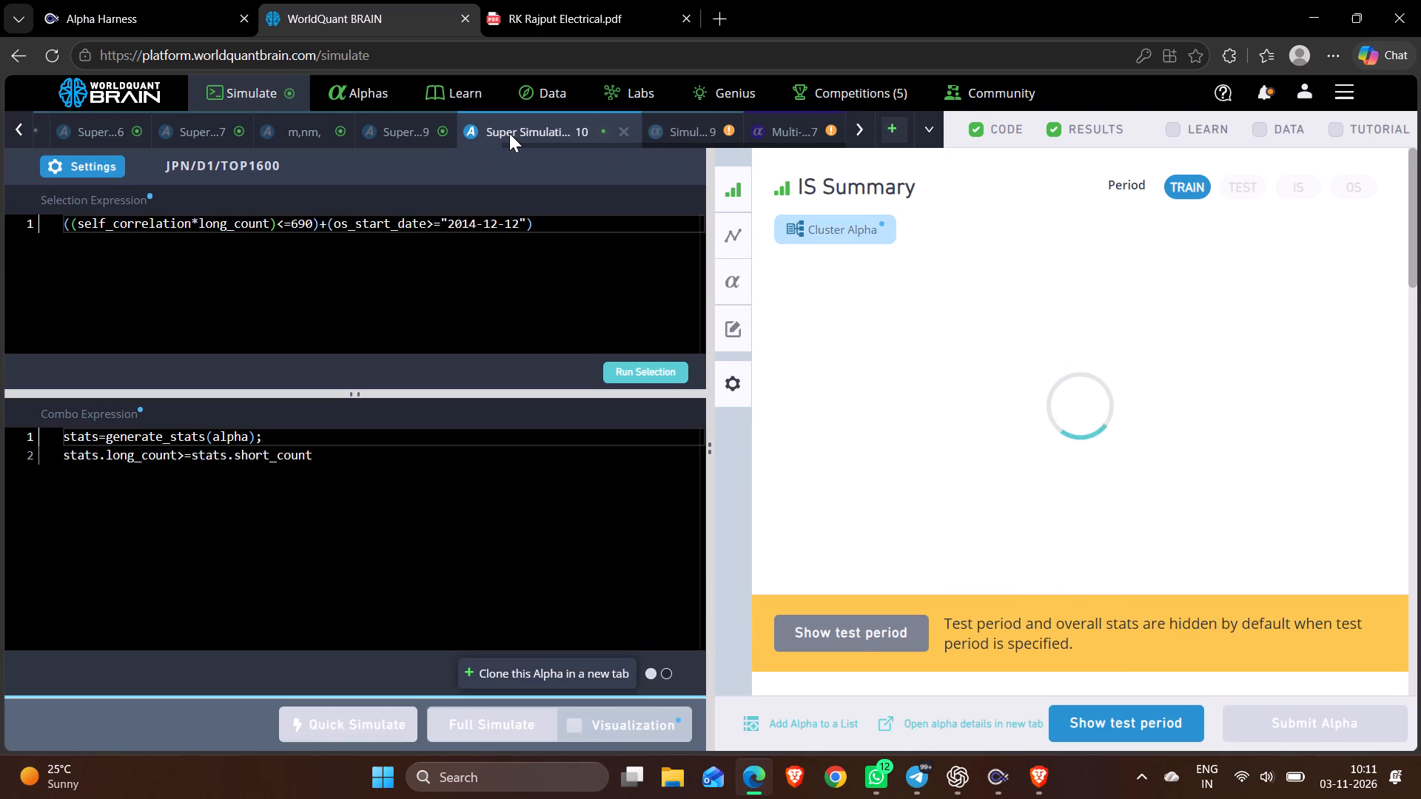
pyautogui.click(412, 128)
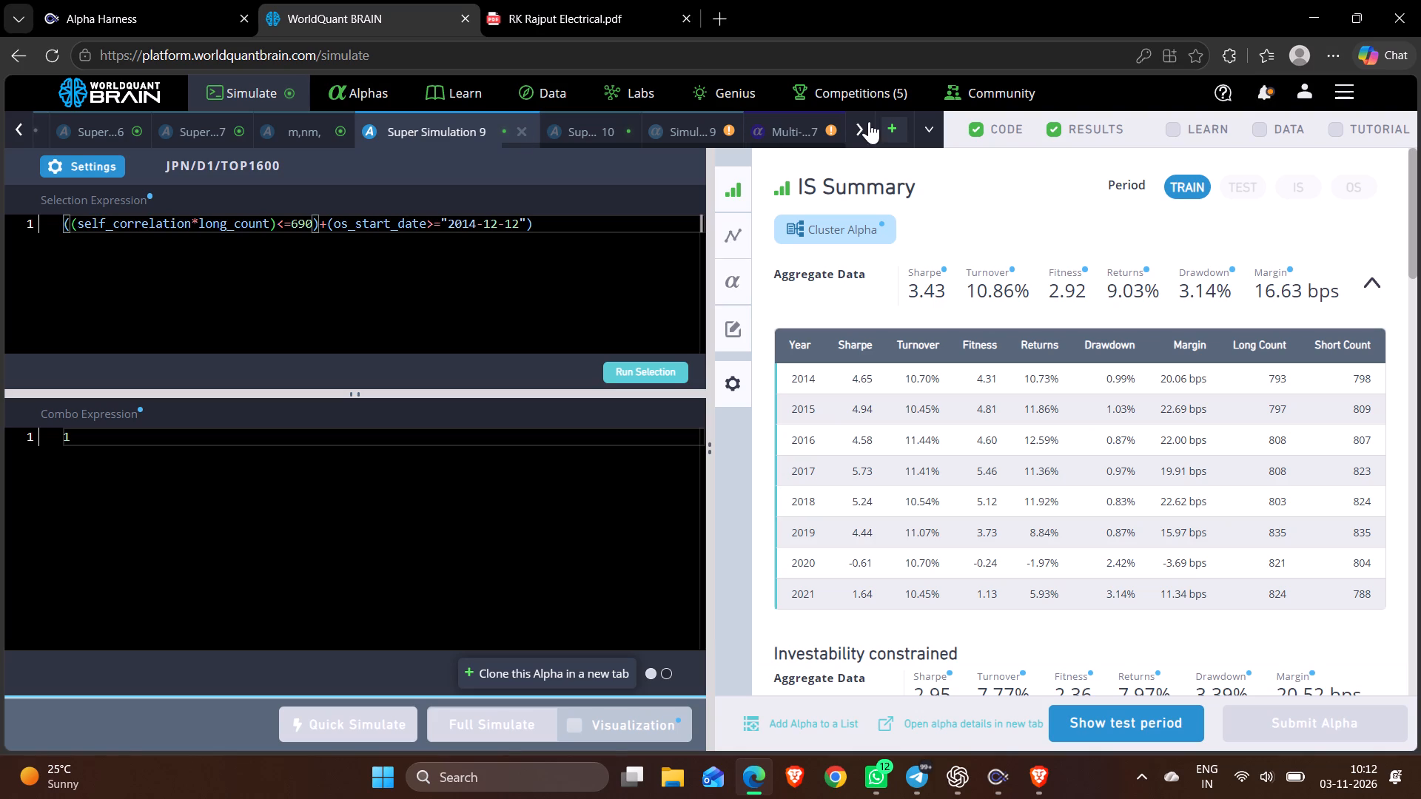
pyautogui.click(849, 126)
pyautogui.click(813, 129)
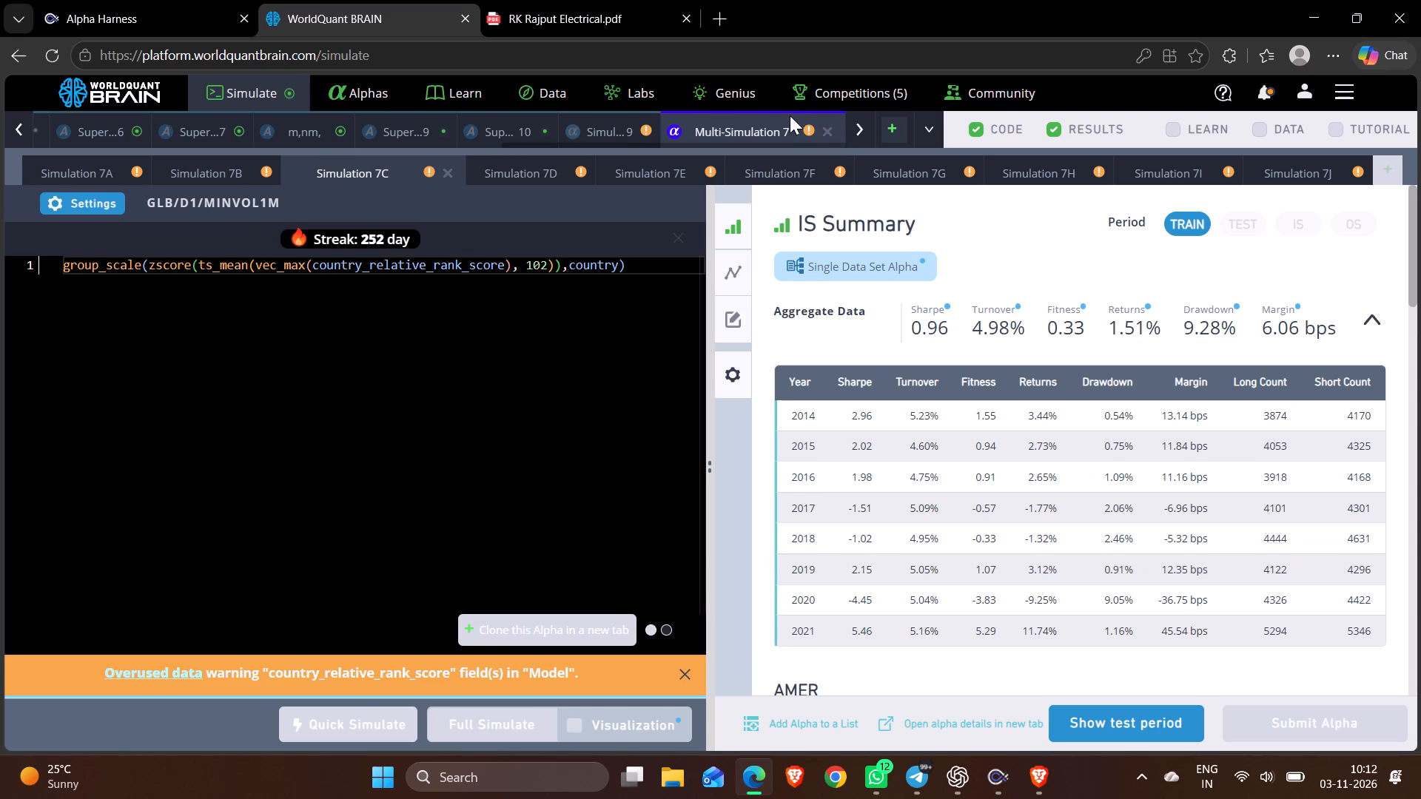
pyautogui.click(824, 127)
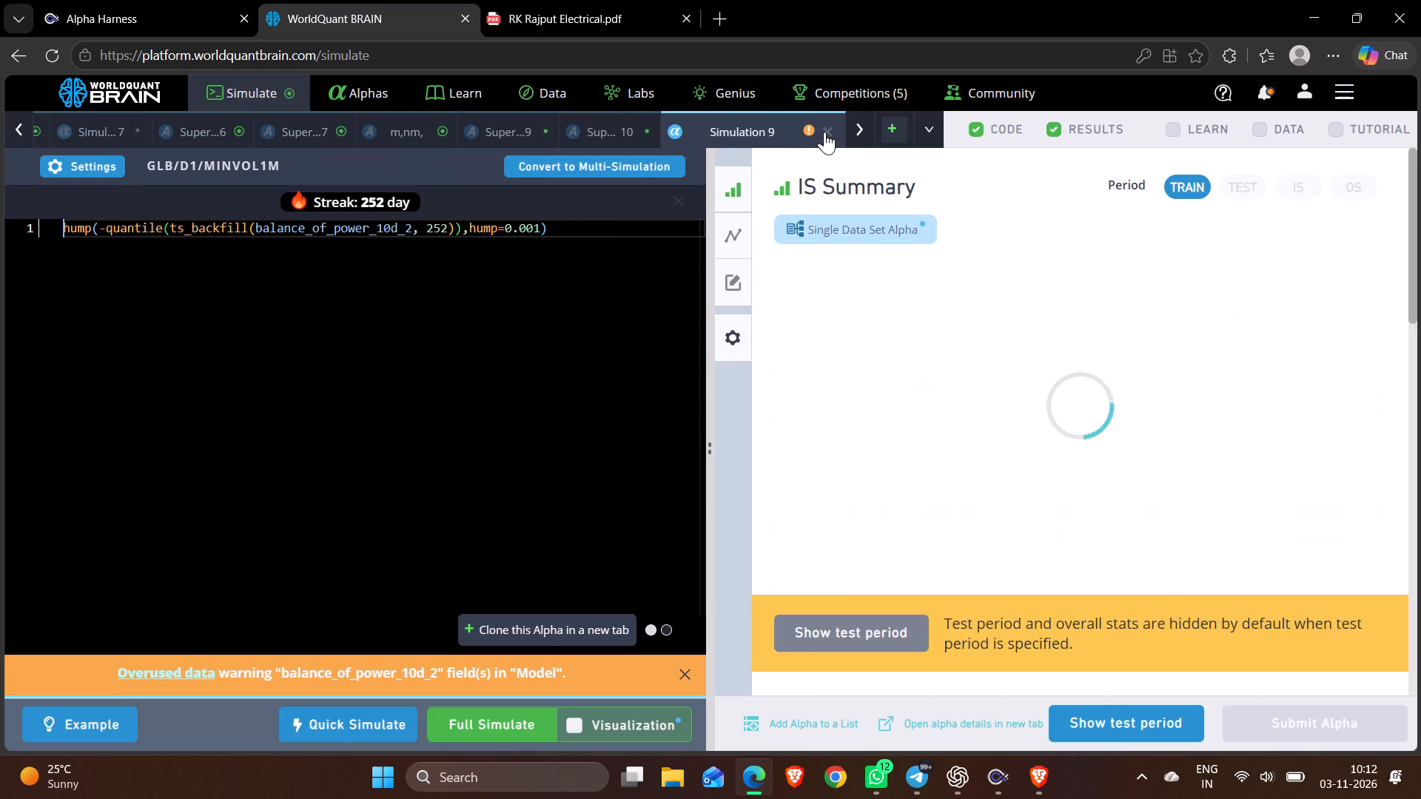
pyautogui.click(824, 135)
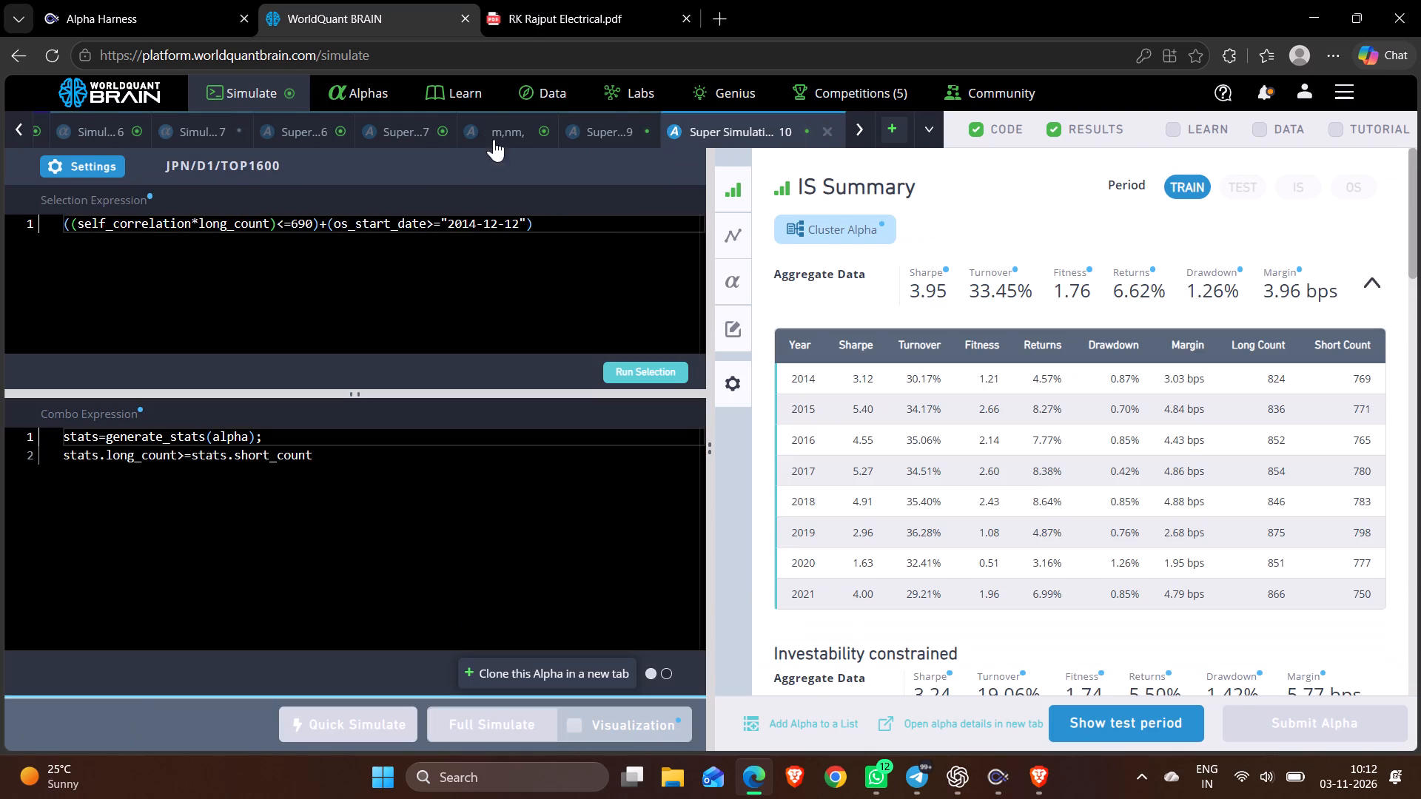
# Open the unsubmitted IND/TOP500 super alpha 9qxp6lwK, show its test period, and examine its PnL chart and yearly statistics.
pyautogui.click(369, 92)
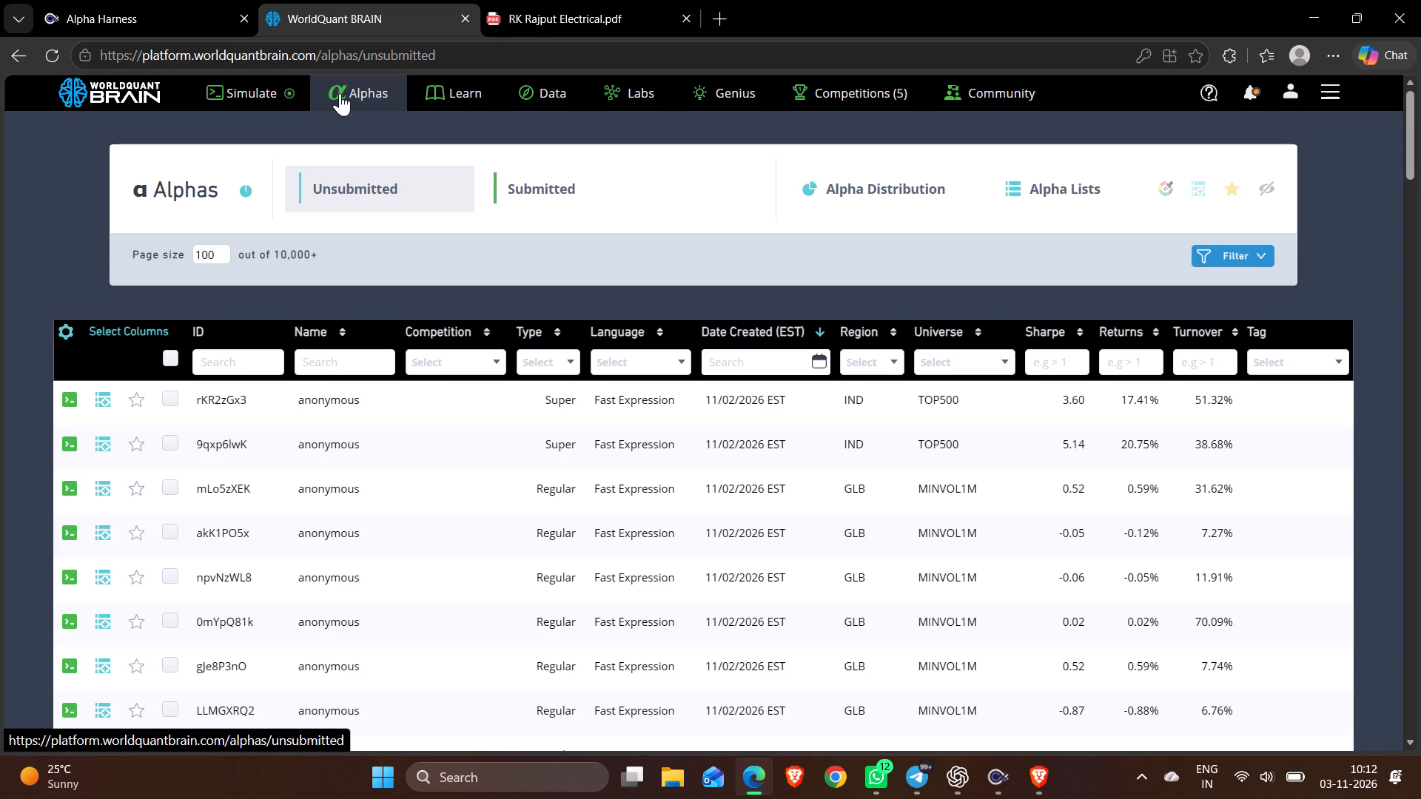
pyautogui.click(848, 444)
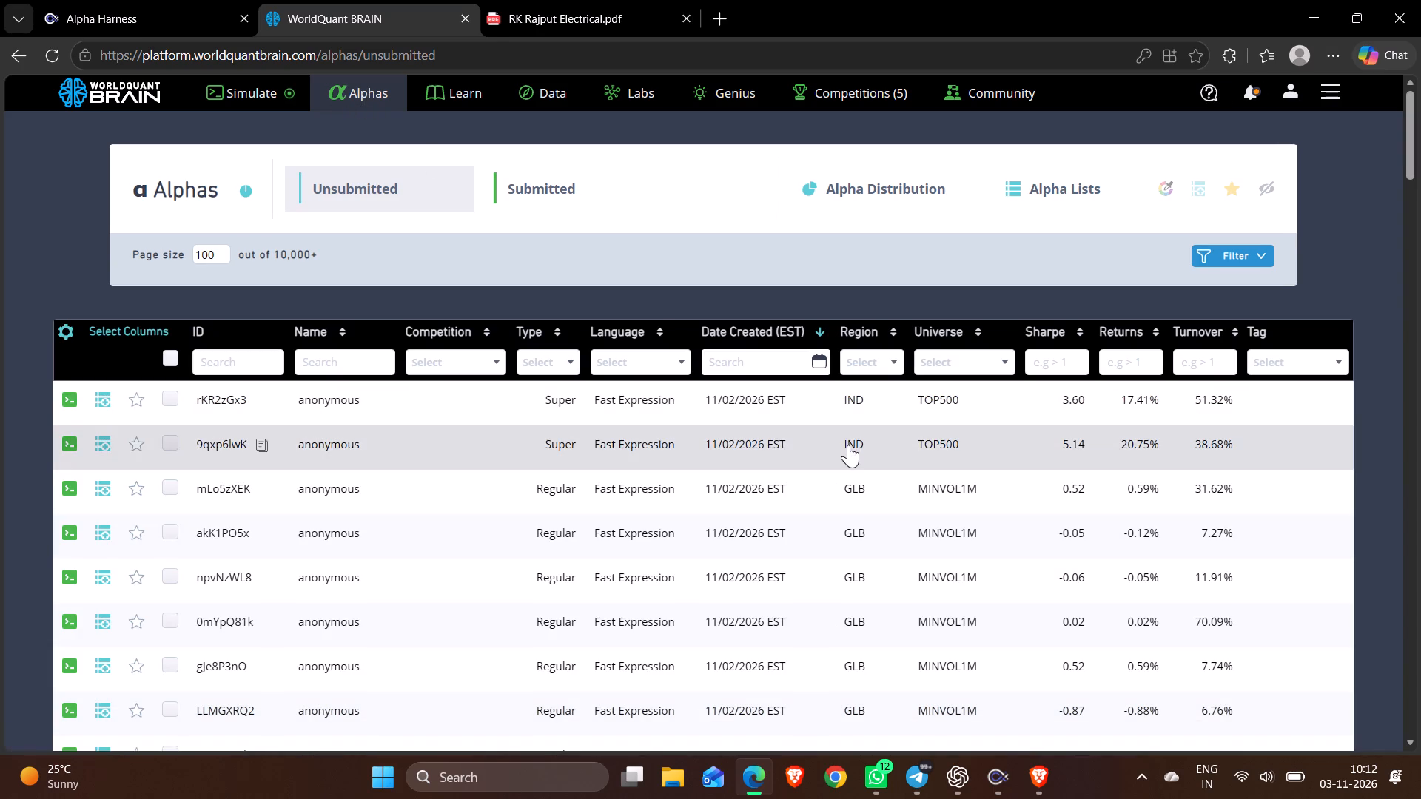
pyautogui.click(848, 721)
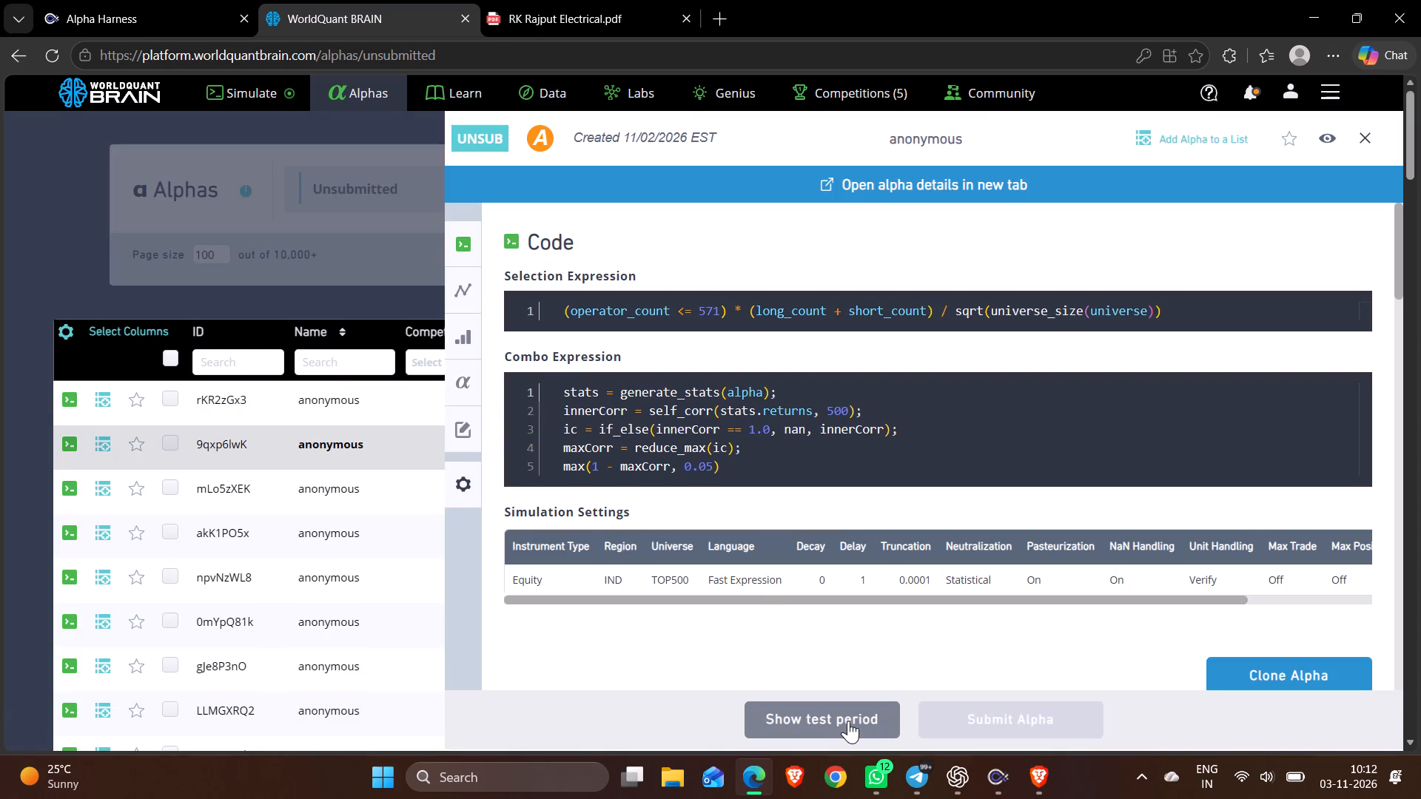
pyautogui.scroll(-14, 908, 456)
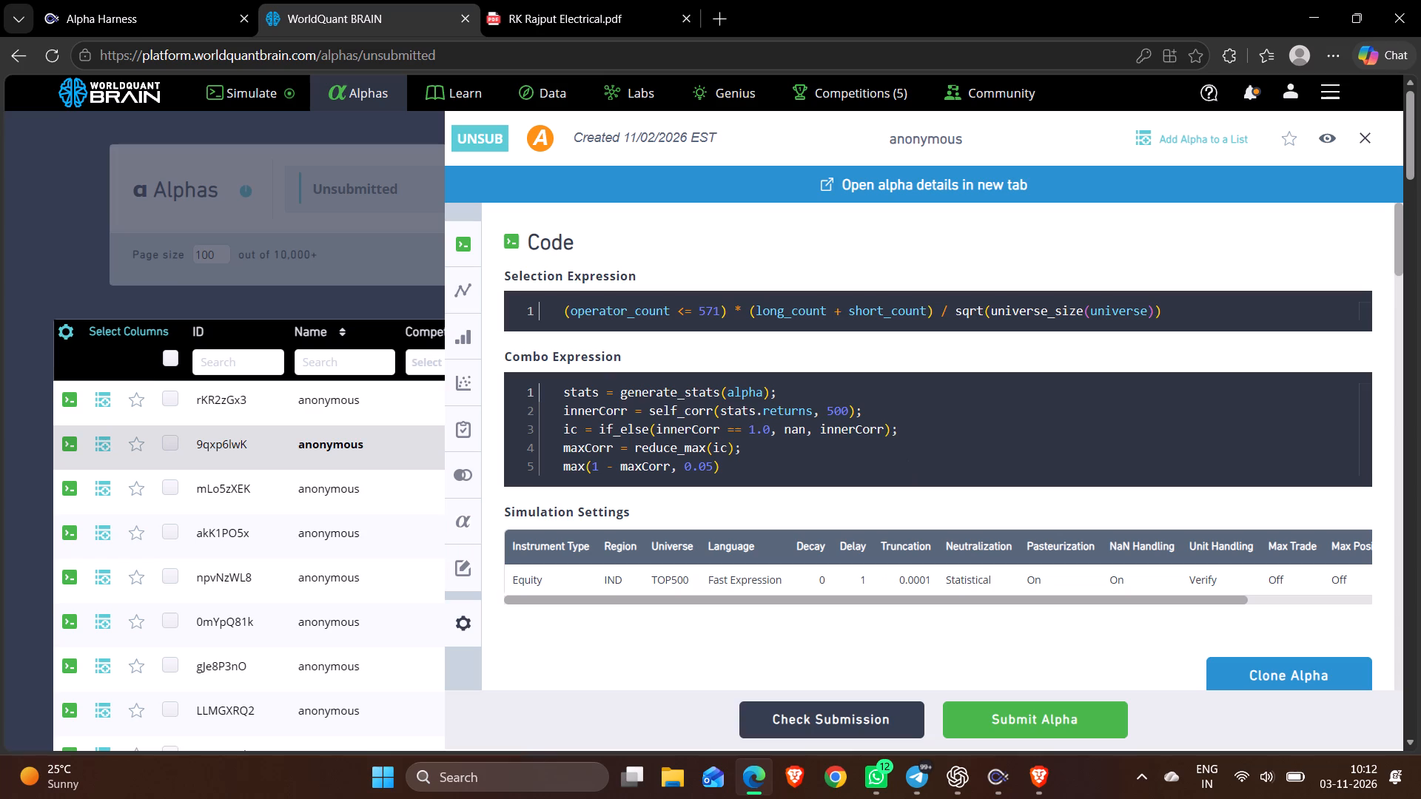
pyautogui.scroll(-9, 907, 450)
pyautogui.scroll(6, 926, 515)
pyautogui.scroll(-5, 927, 516)
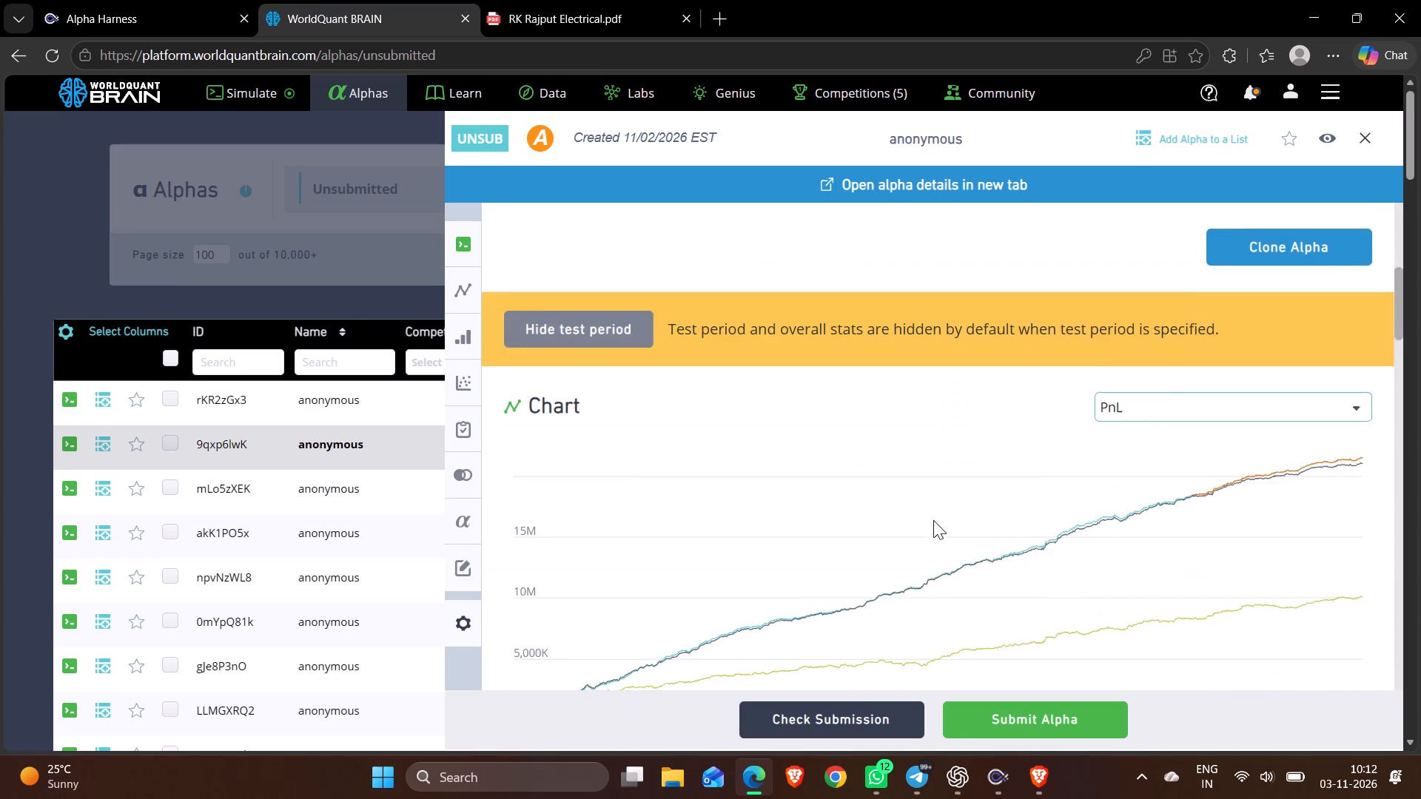
pyautogui.scroll(-12, 933, 522)
pyautogui.scroll(3, 931, 517)
pyautogui.scroll(-3, 931, 517)
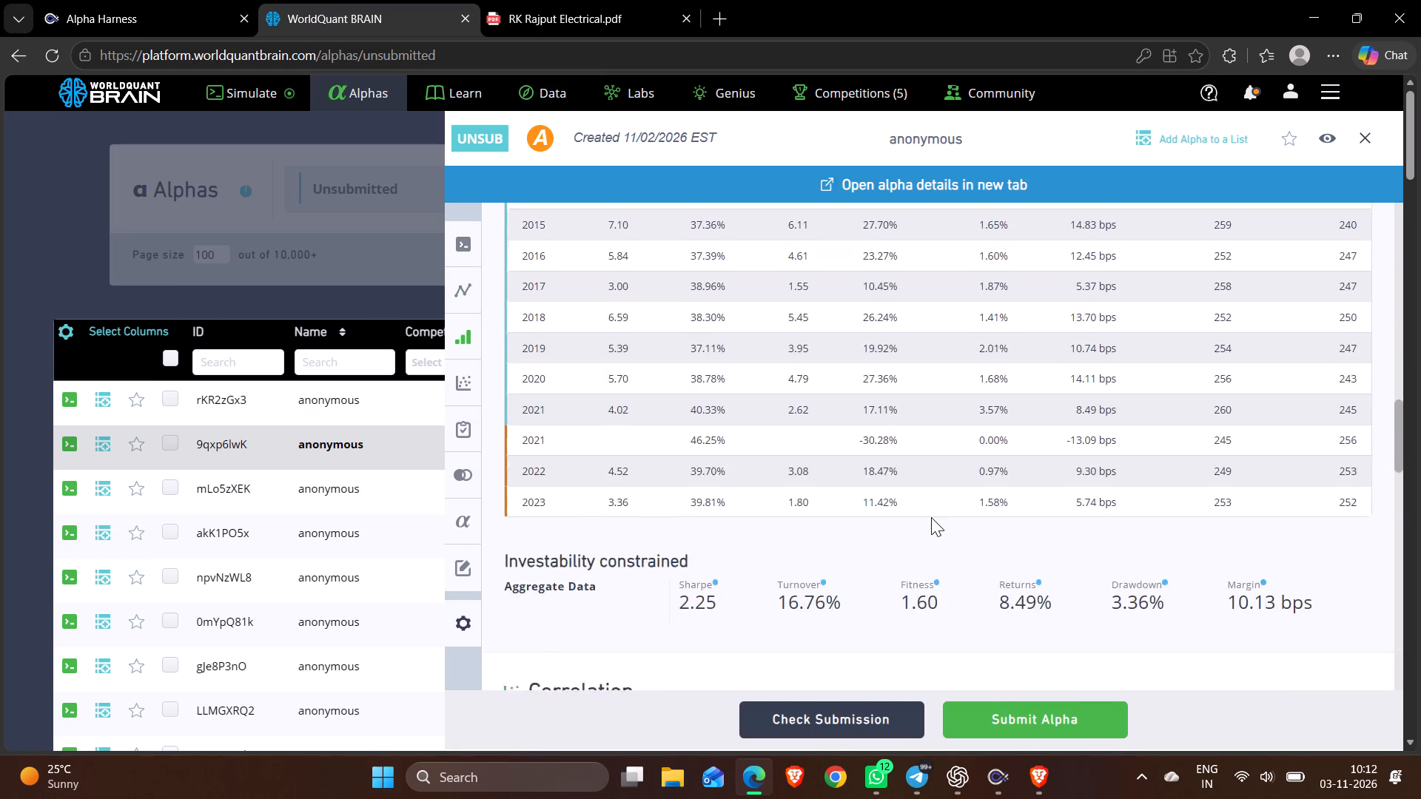
# Request alpha 9qxp6lwK's production correlation, recheck its IS summary, and close its details.
pyautogui.scroll(-3, 931, 517)
pyautogui.scroll(2, 980, 450)
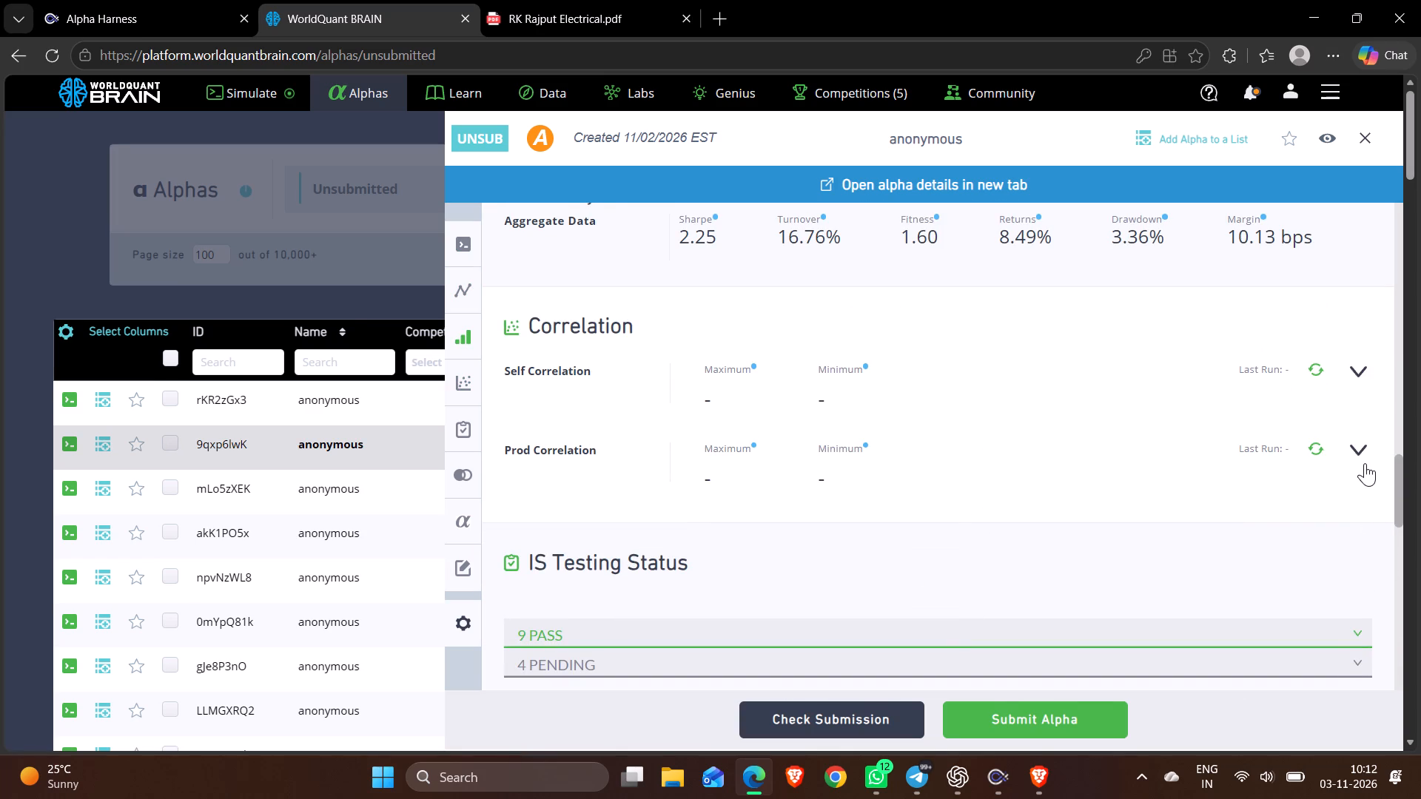
pyautogui.click(1365, 463)
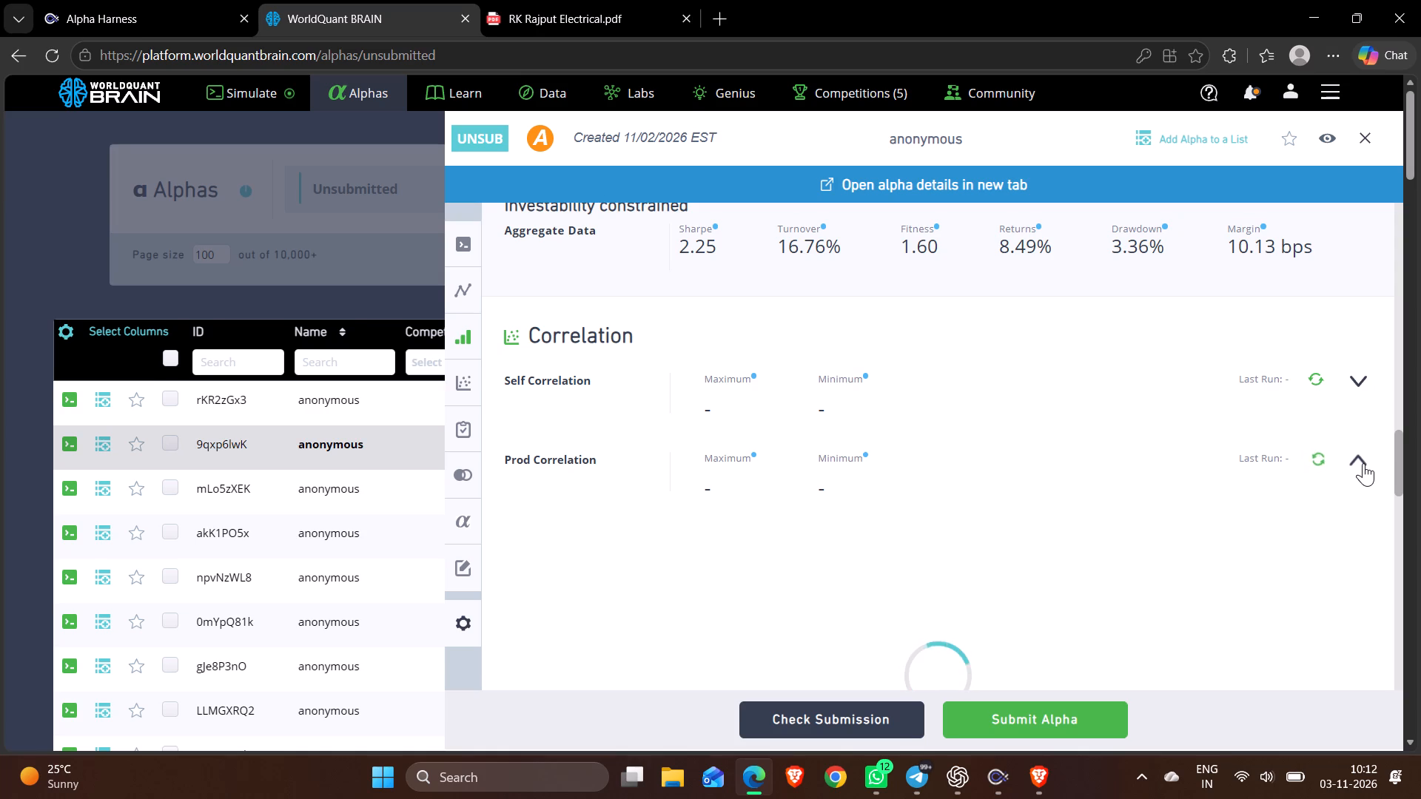
pyautogui.scroll(6, 1038, 442)
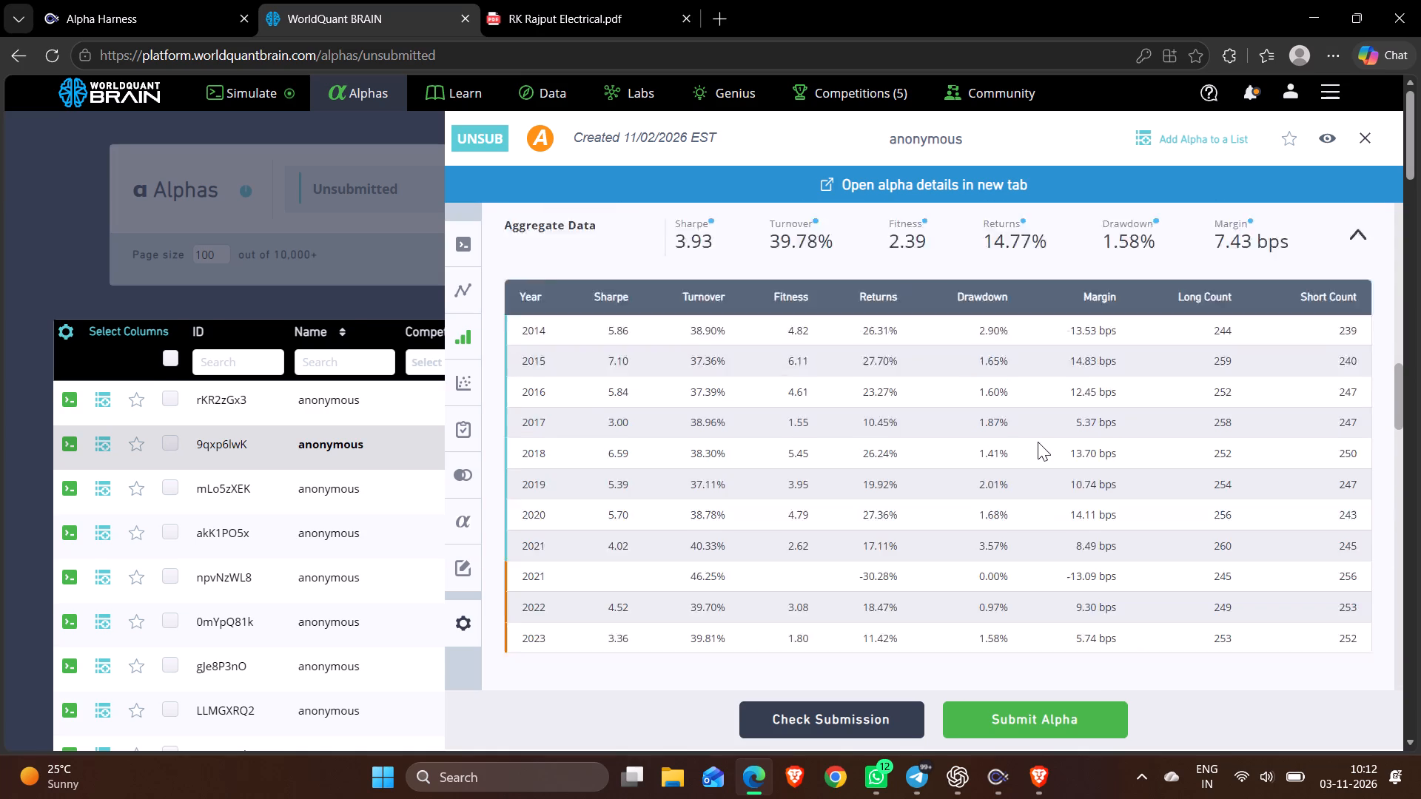
pyautogui.scroll(1, 1038, 442)
pyautogui.click(1363, 137)
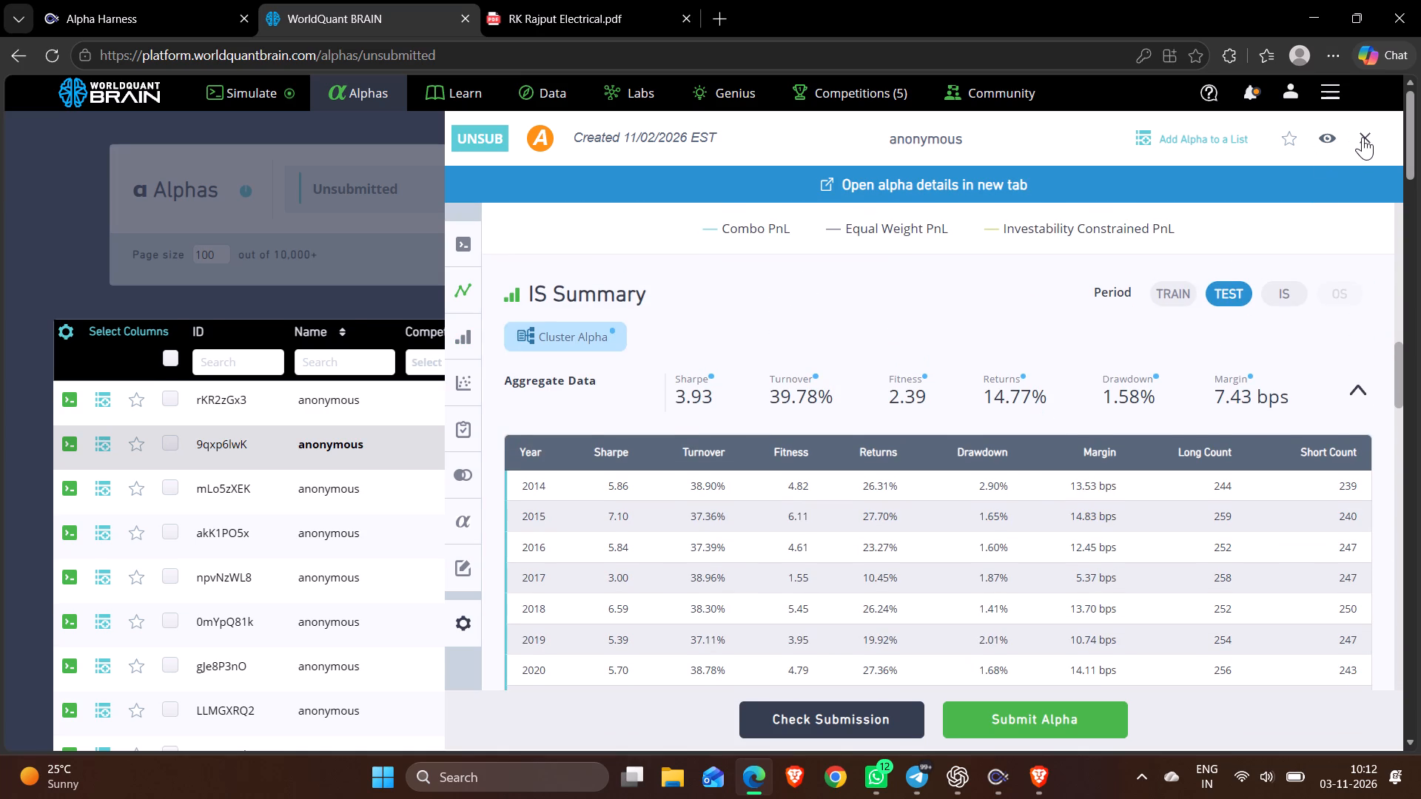
# Open the unsubmitted IND/TOP500 super alpha LLMGXAxL, show its test period, and examine its performance sections.
pyautogui.scroll(-4, 1096, 514)
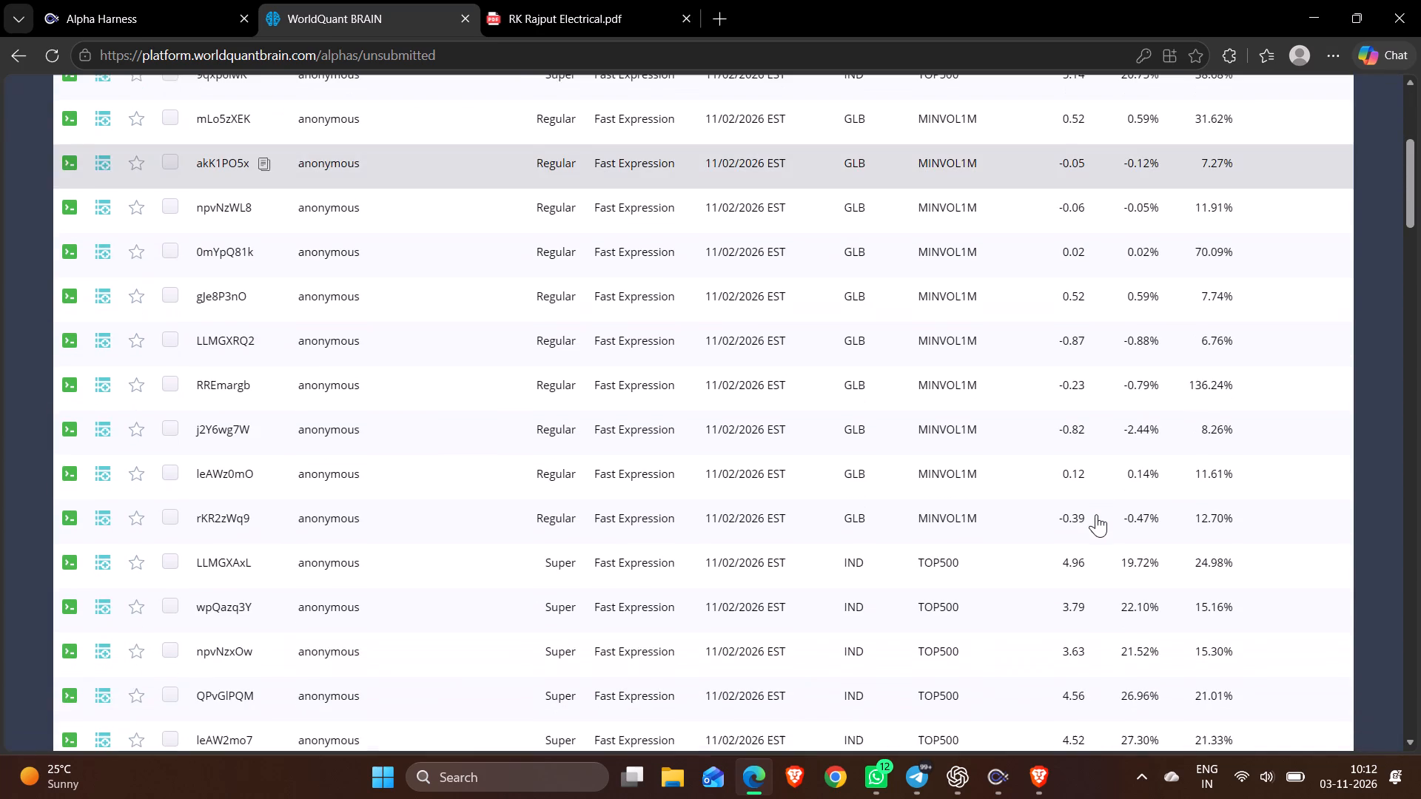
pyautogui.click(1096, 570)
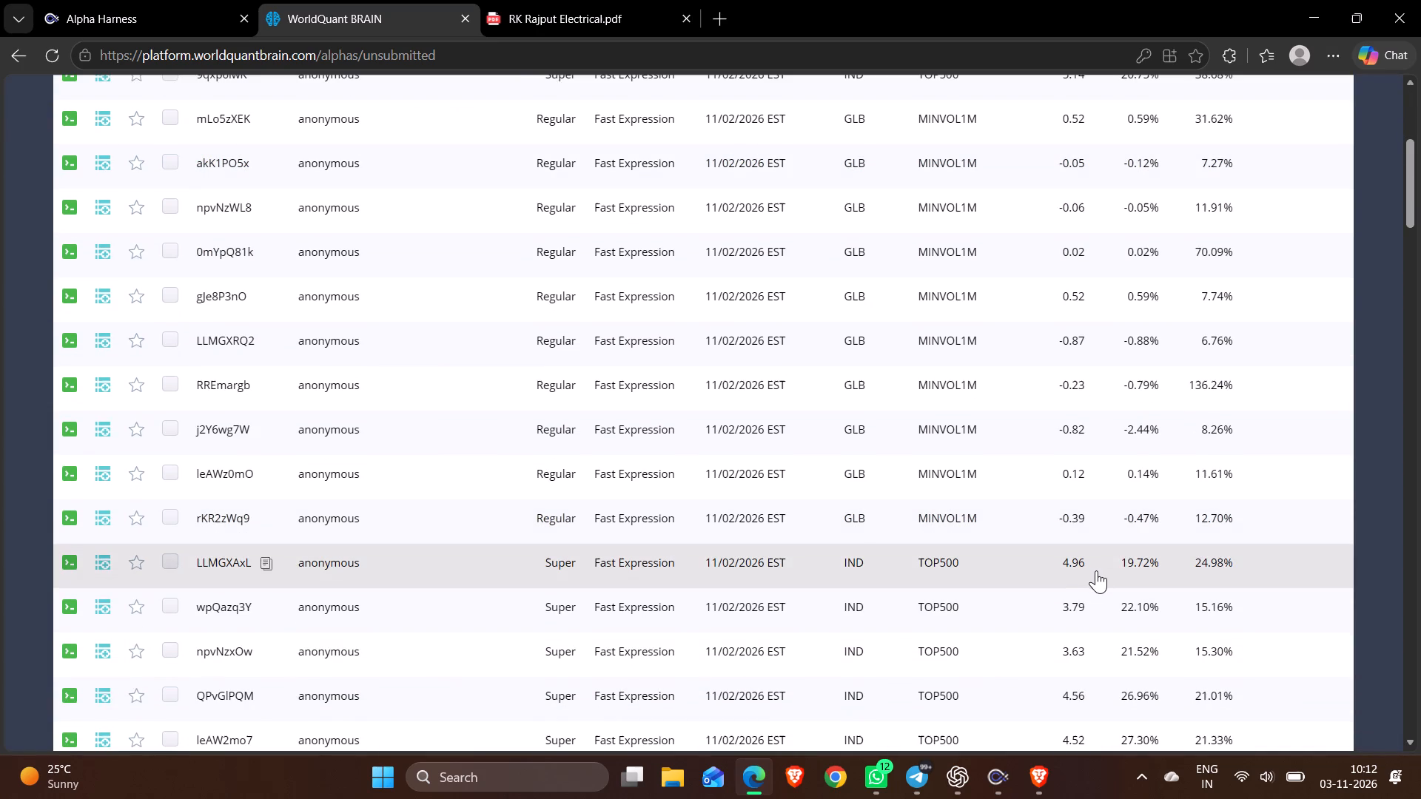
pyautogui.scroll(-3, 929, 479)
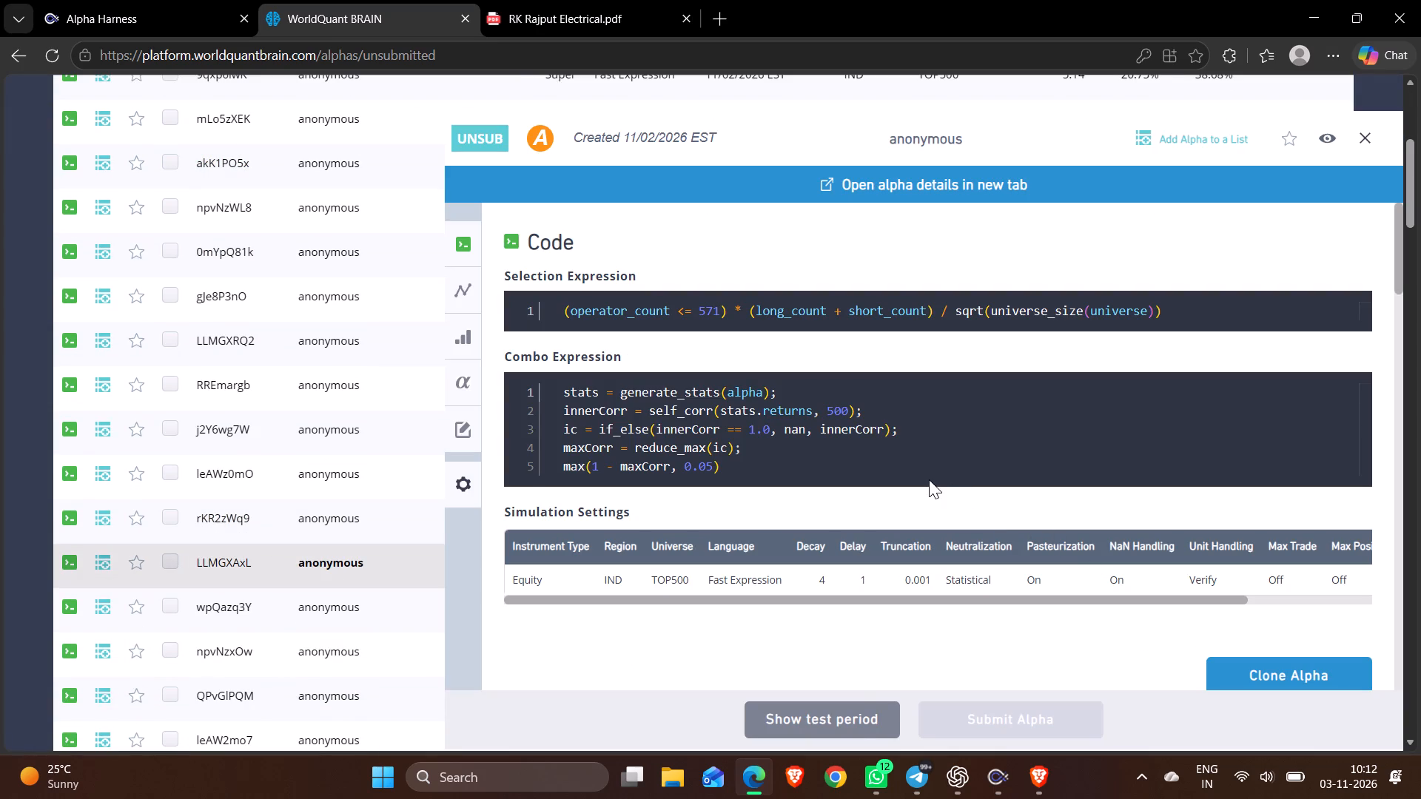
pyautogui.scroll(-3, 929, 479)
pyautogui.click(835, 724)
pyautogui.scroll(-18, 840, 559)
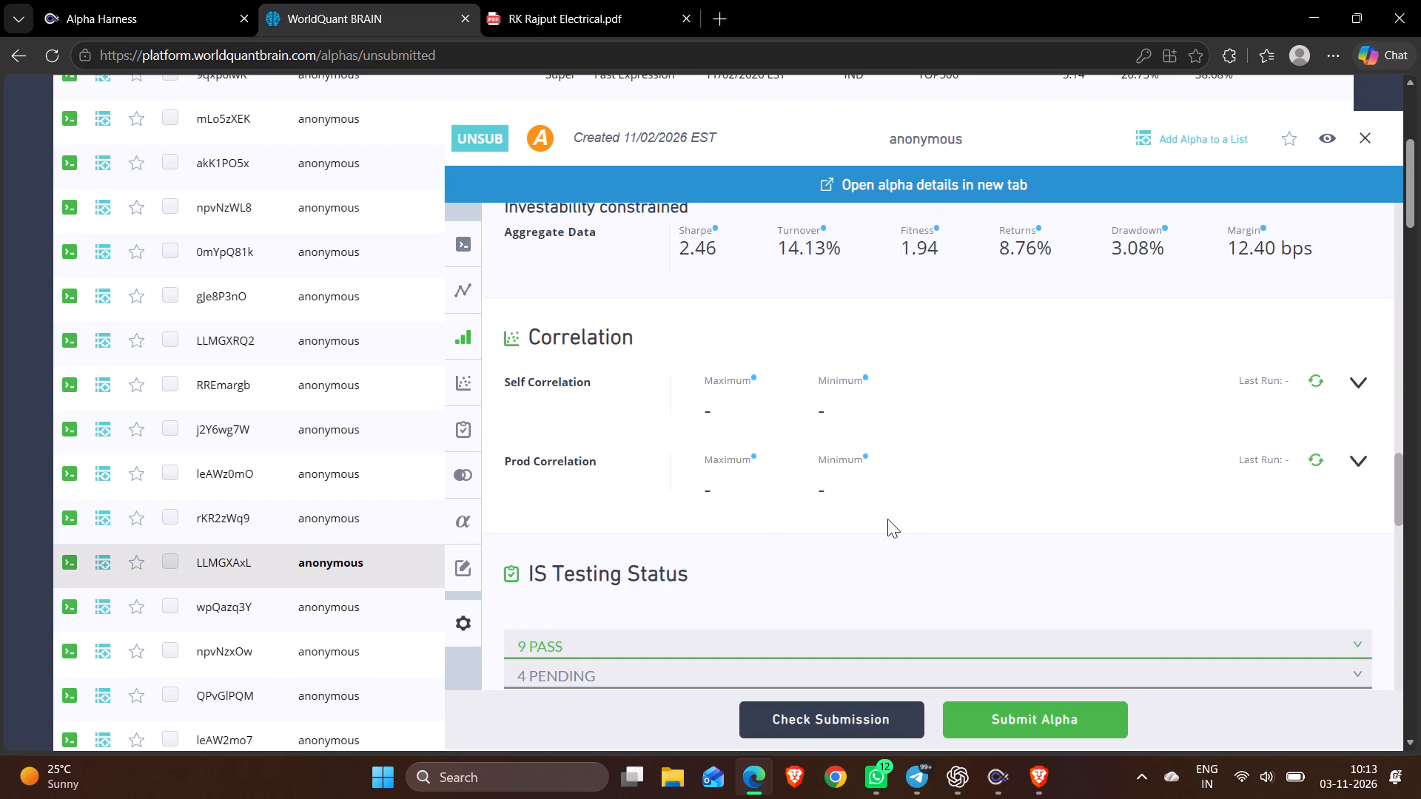
# Run alpha LLMGXAxL's production correlation and go back to its PnL chart.
pyautogui.scroll(-1, 976, 501)
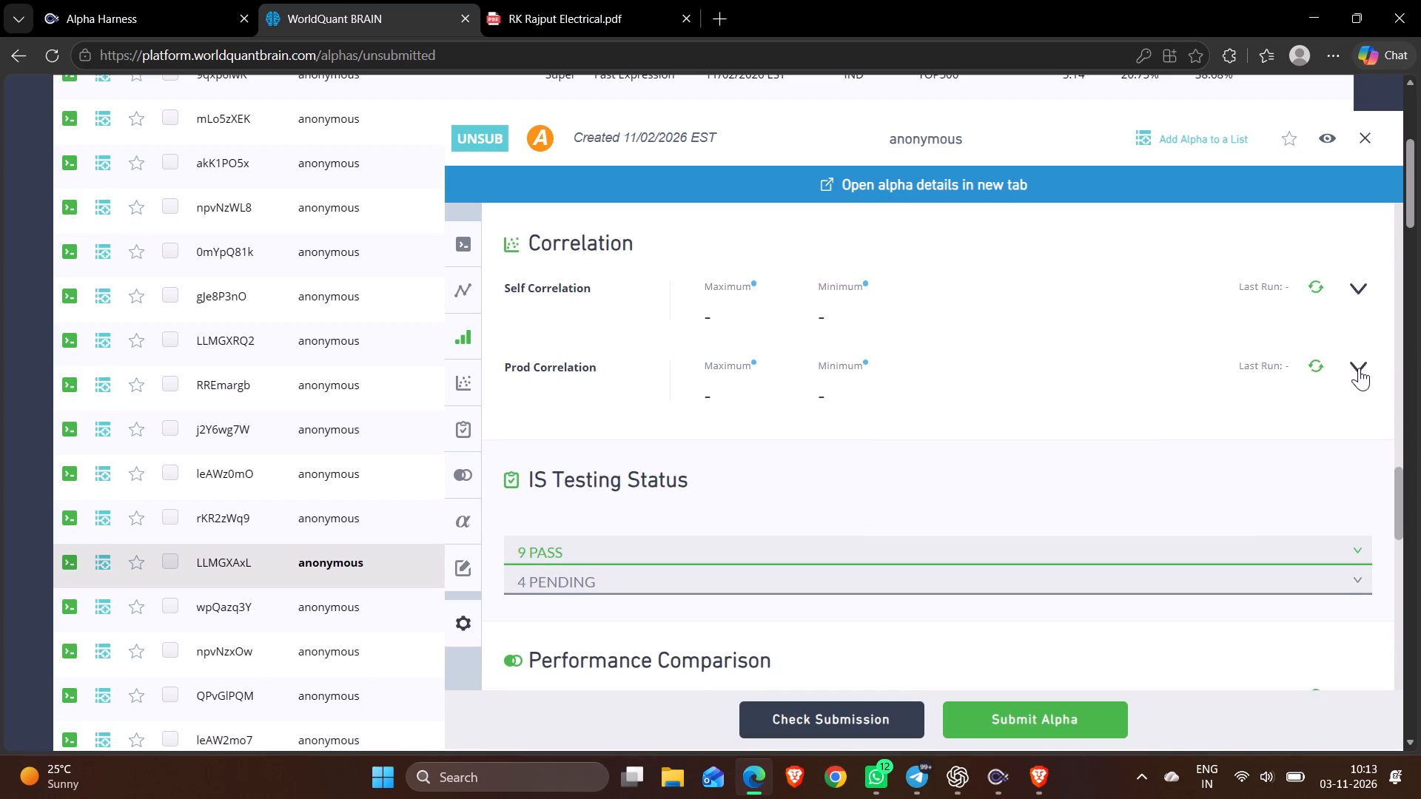
pyautogui.click(1359, 368)
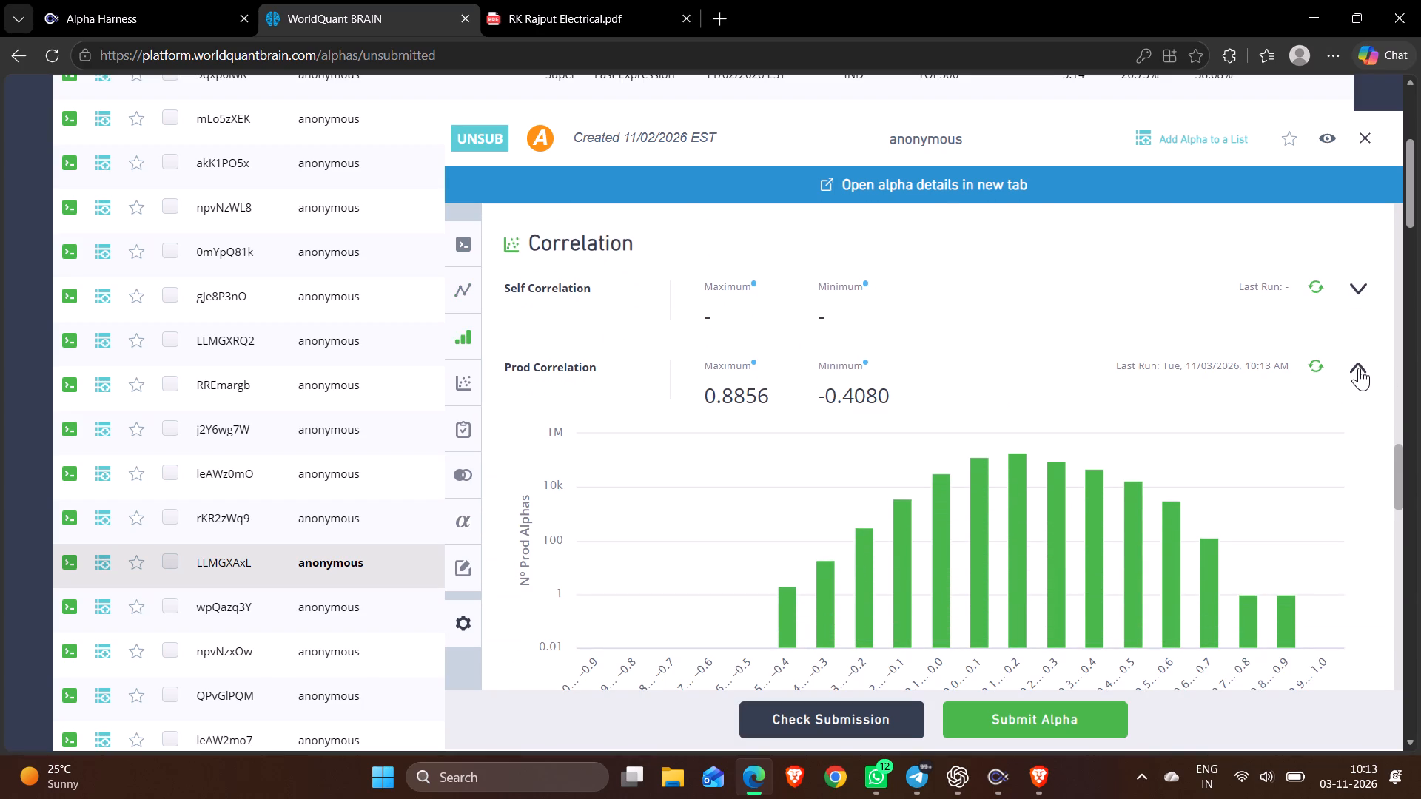
pyautogui.scroll(14, 1359, 368)
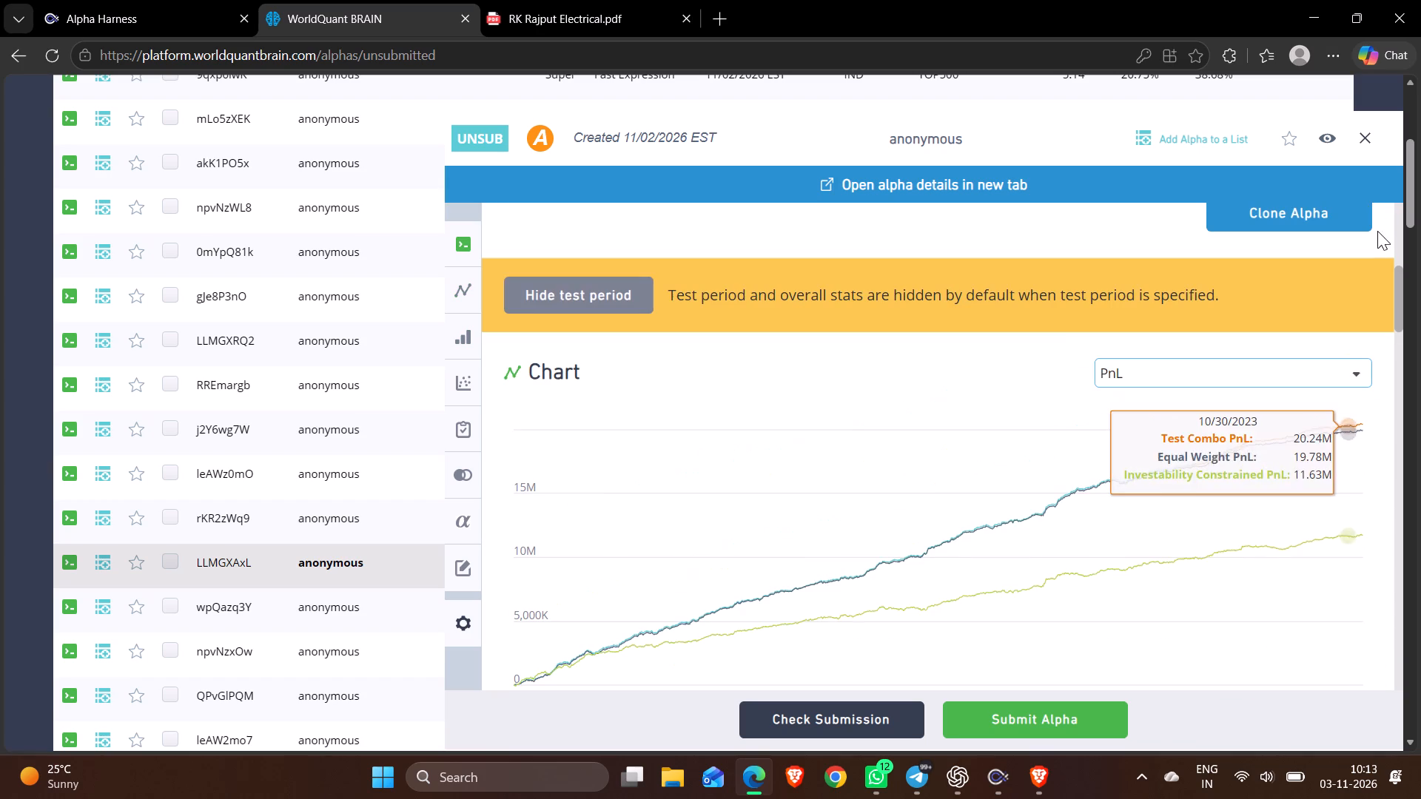
# Leave alpha LLMGXAxL's details, open the unsubmitted IND/TOP500 super alpha QPvGlPQM, show its test period, and examine its yearly statistics and testing status.
pyautogui.click(1371, 143)
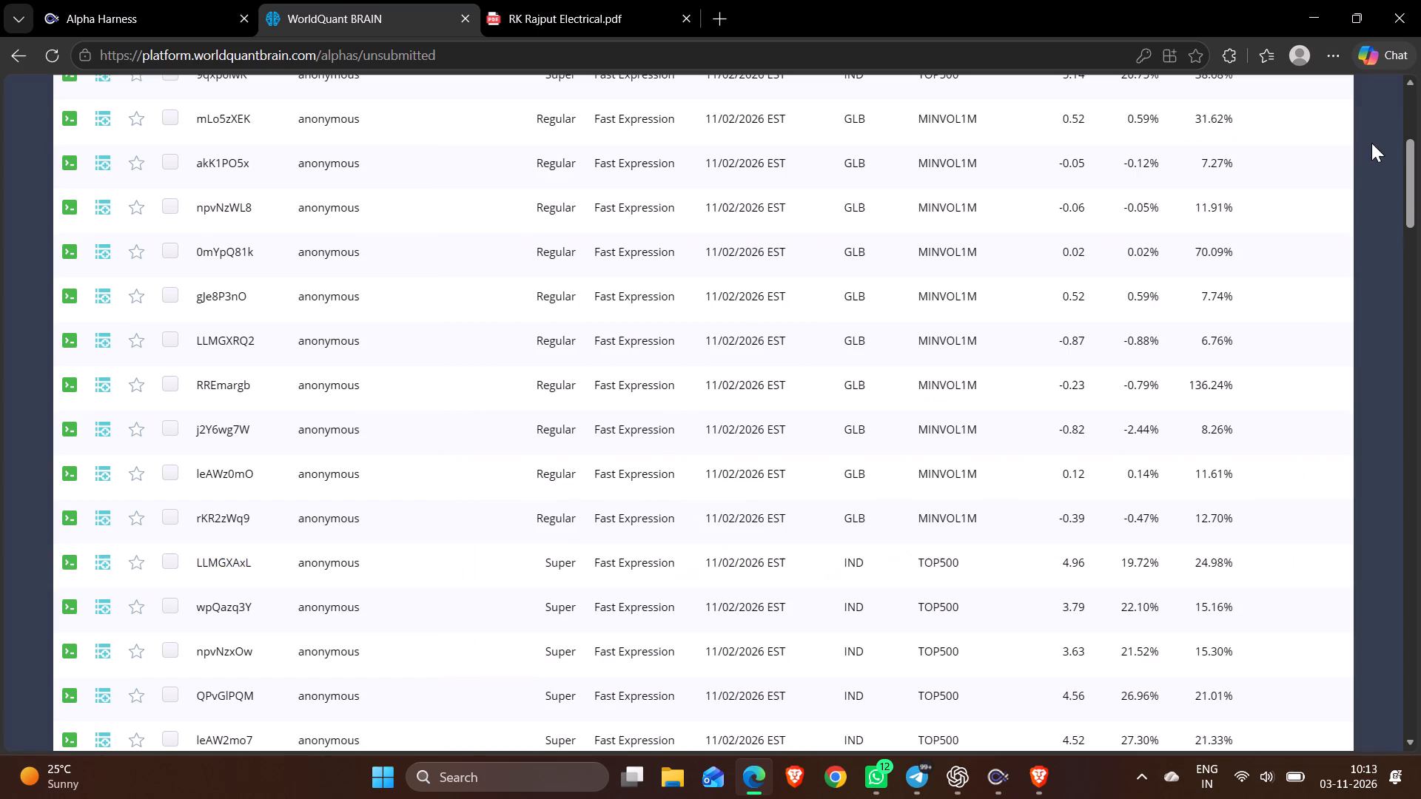
pyautogui.scroll(-1, 1066, 500)
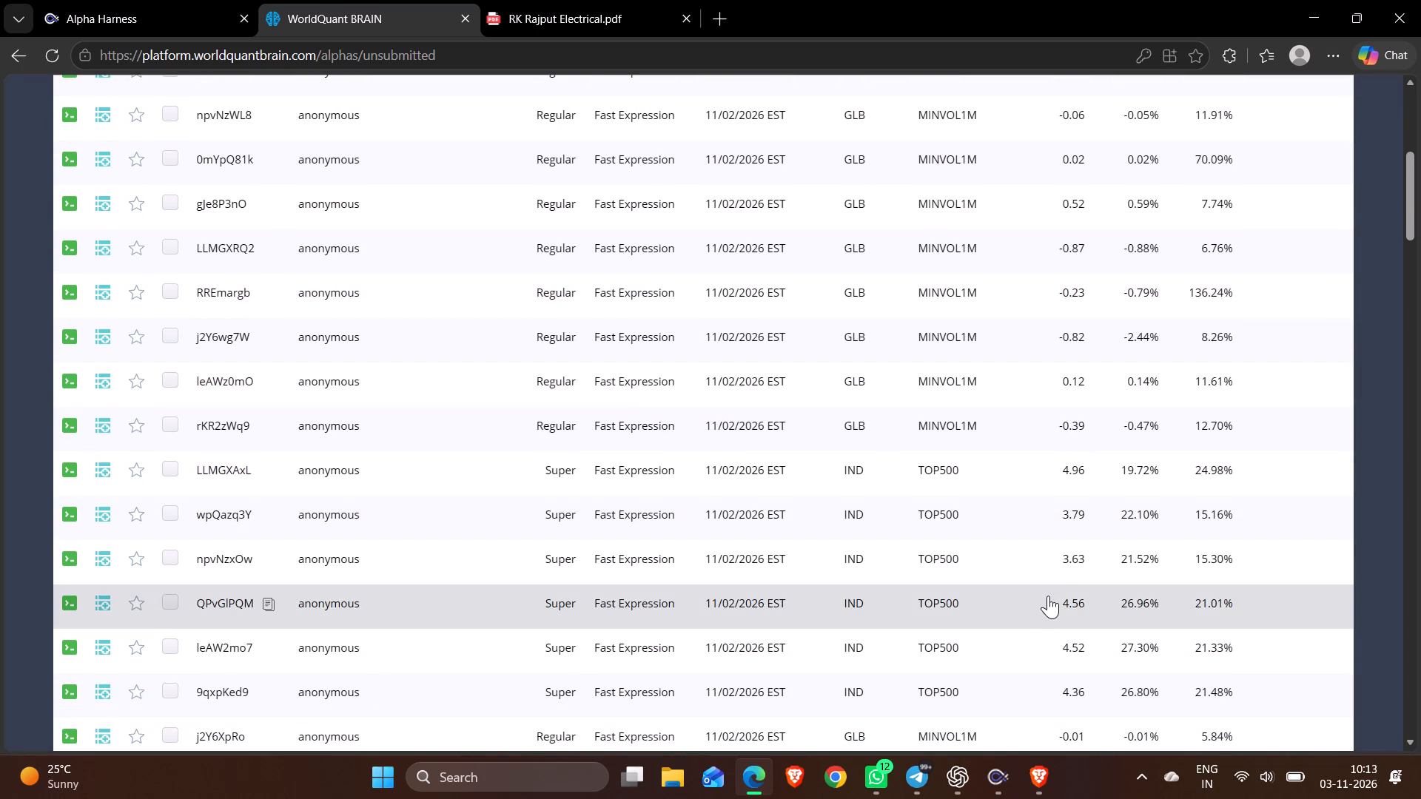
pyautogui.click(1048, 596)
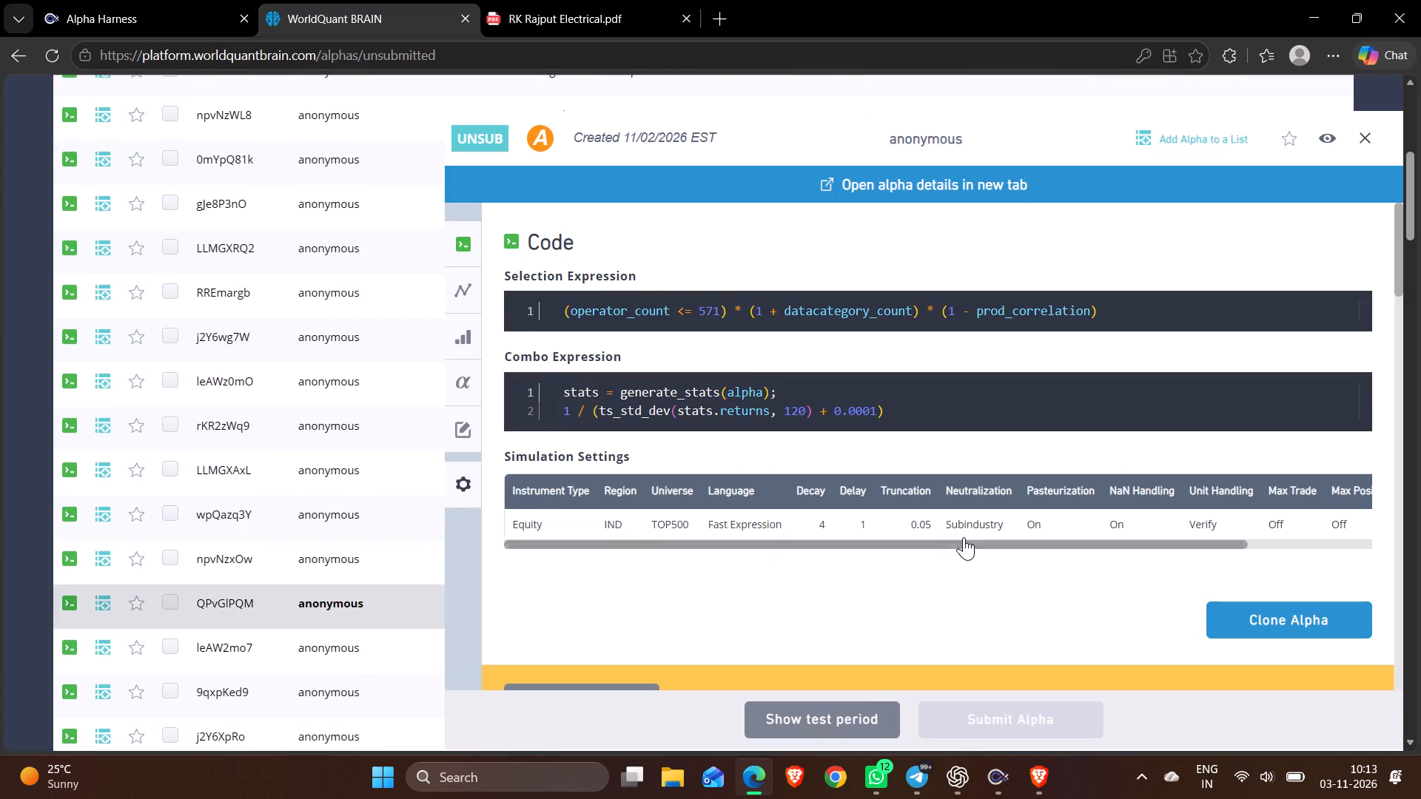
pyautogui.click(863, 707)
pyautogui.scroll(-12, 1042, 550)
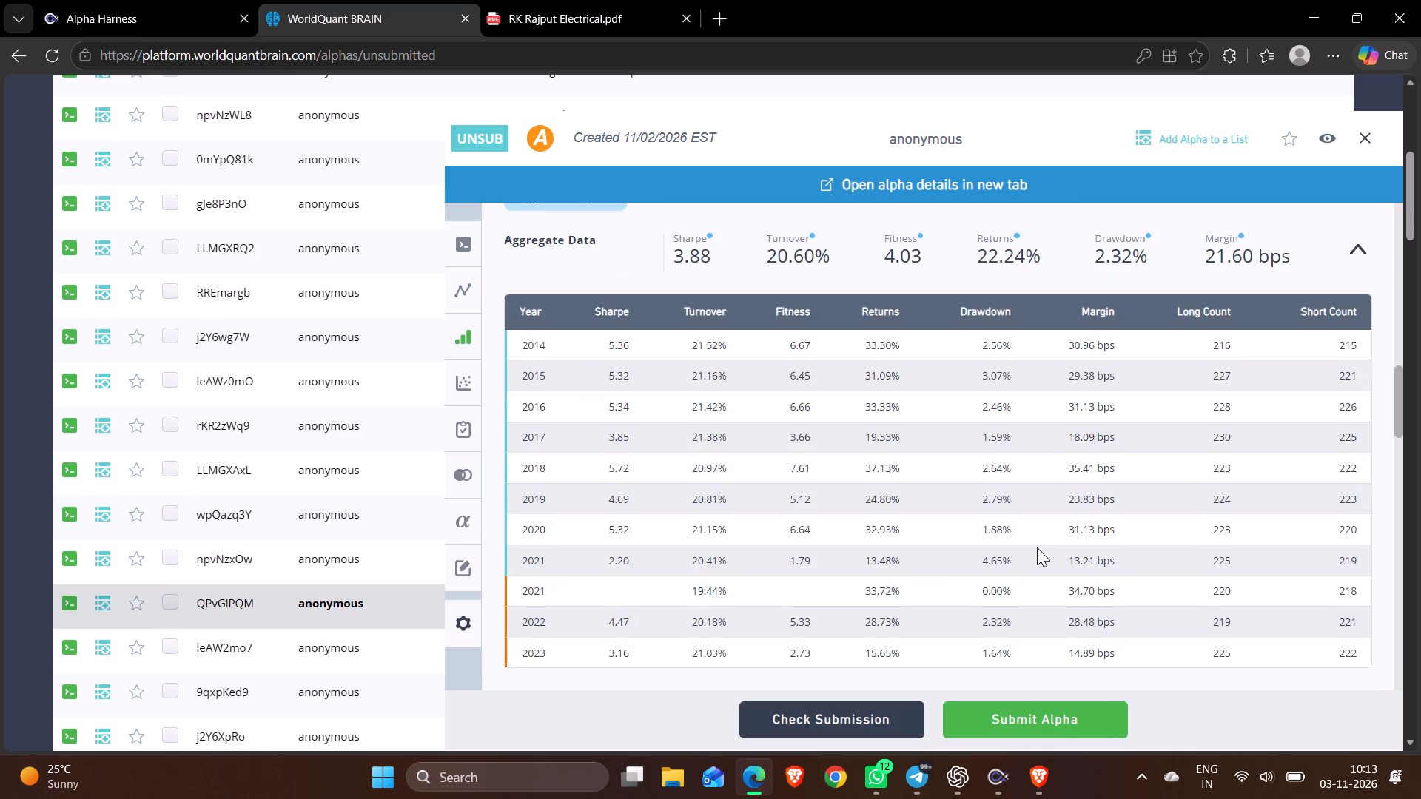
pyautogui.scroll(5, 1037, 547)
pyautogui.scroll(-14, 1037, 547)
pyautogui.scroll(3, 1068, 525)
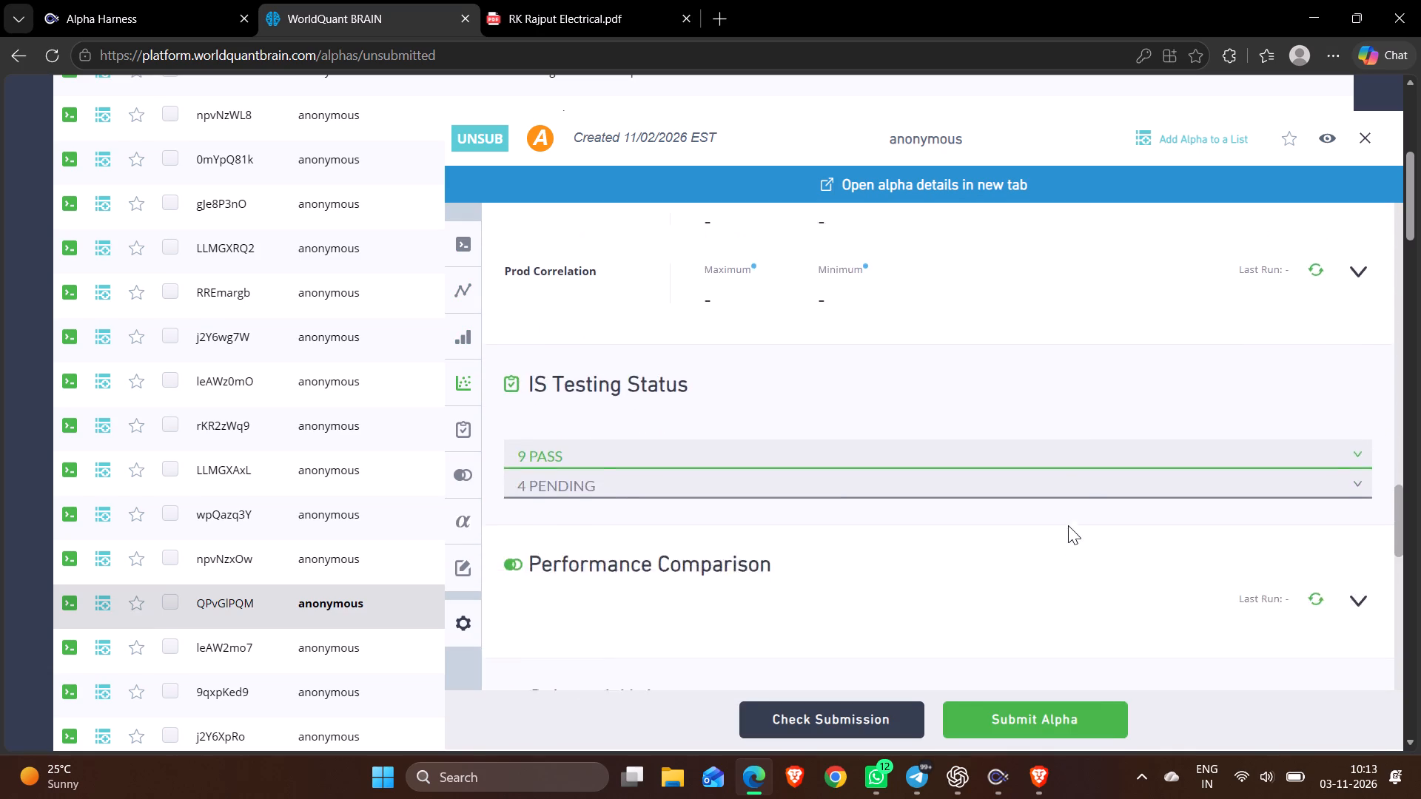
# Run alpha QPvGlPQM's production correlation and examine the resulting distribution.
pyautogui.click(1361, 506)
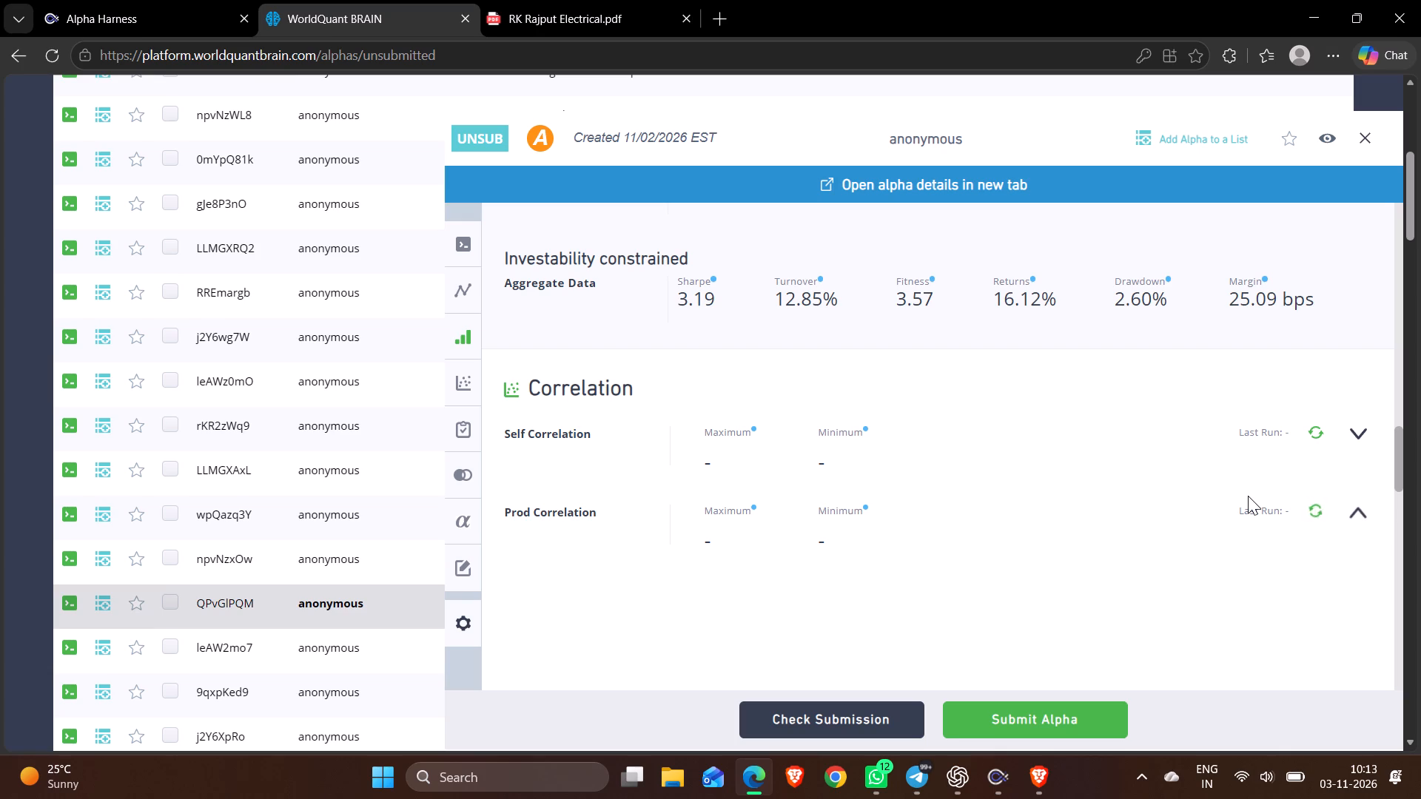
pyautogui.scroll(2, 1248, 496)
pyautogui.scroll(-3, 1248, 496)
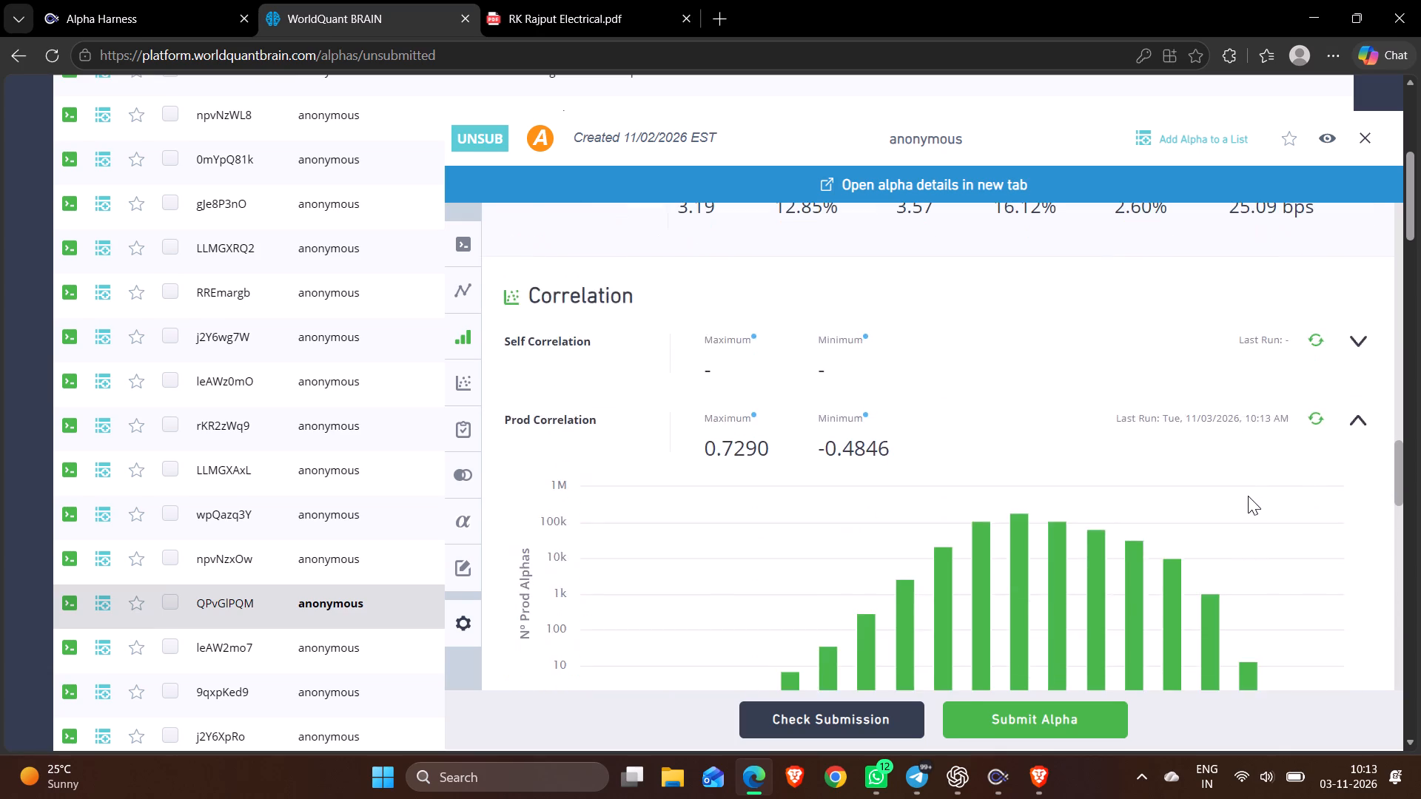
# Clone alpha QPvGlPQM into a new super simulation.
pyautogui.scroll(20, 1248, 496)
pyautogui.click(1300, 620)
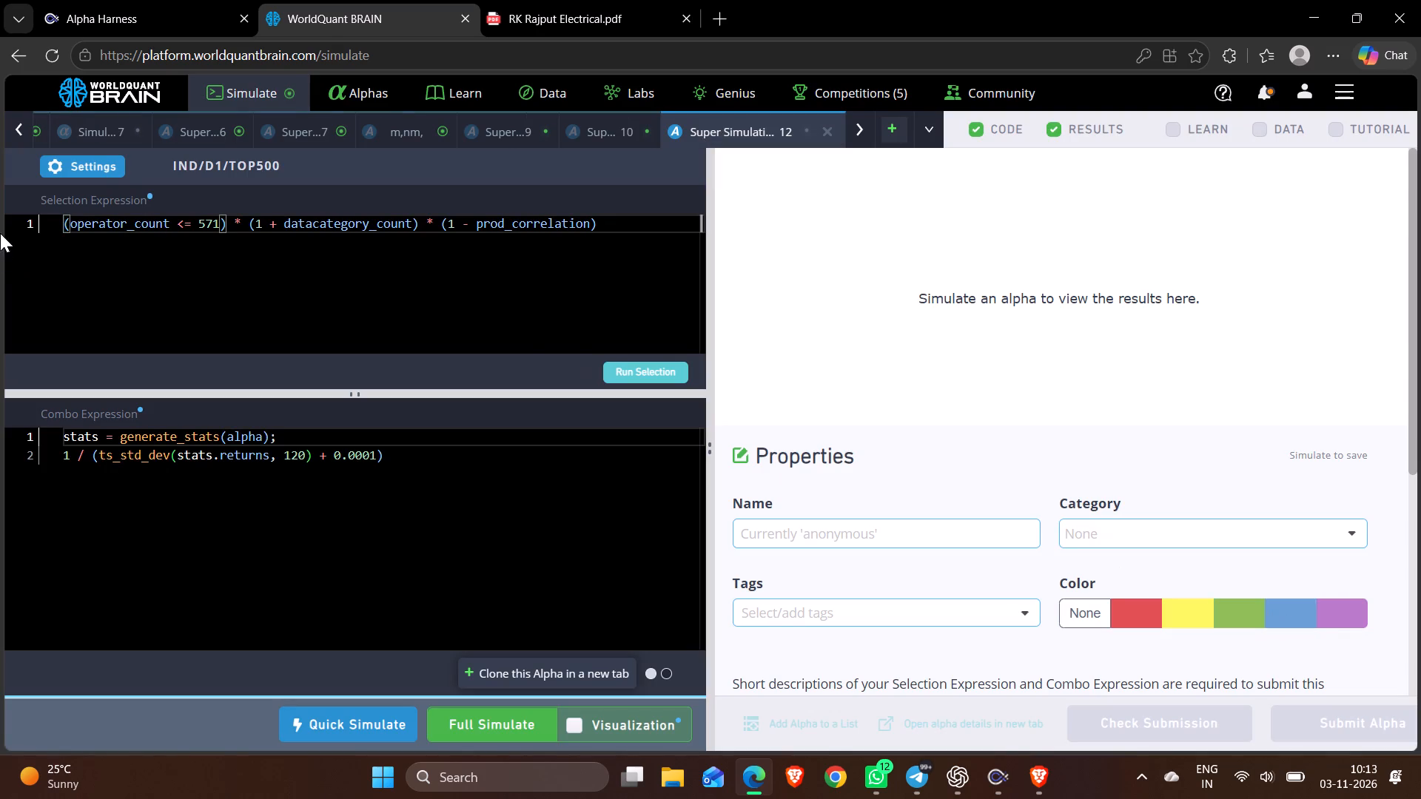
# Set the cloned super simulation's selection limit to 13 and apply the settings.
pyautogui.click(68, 169)
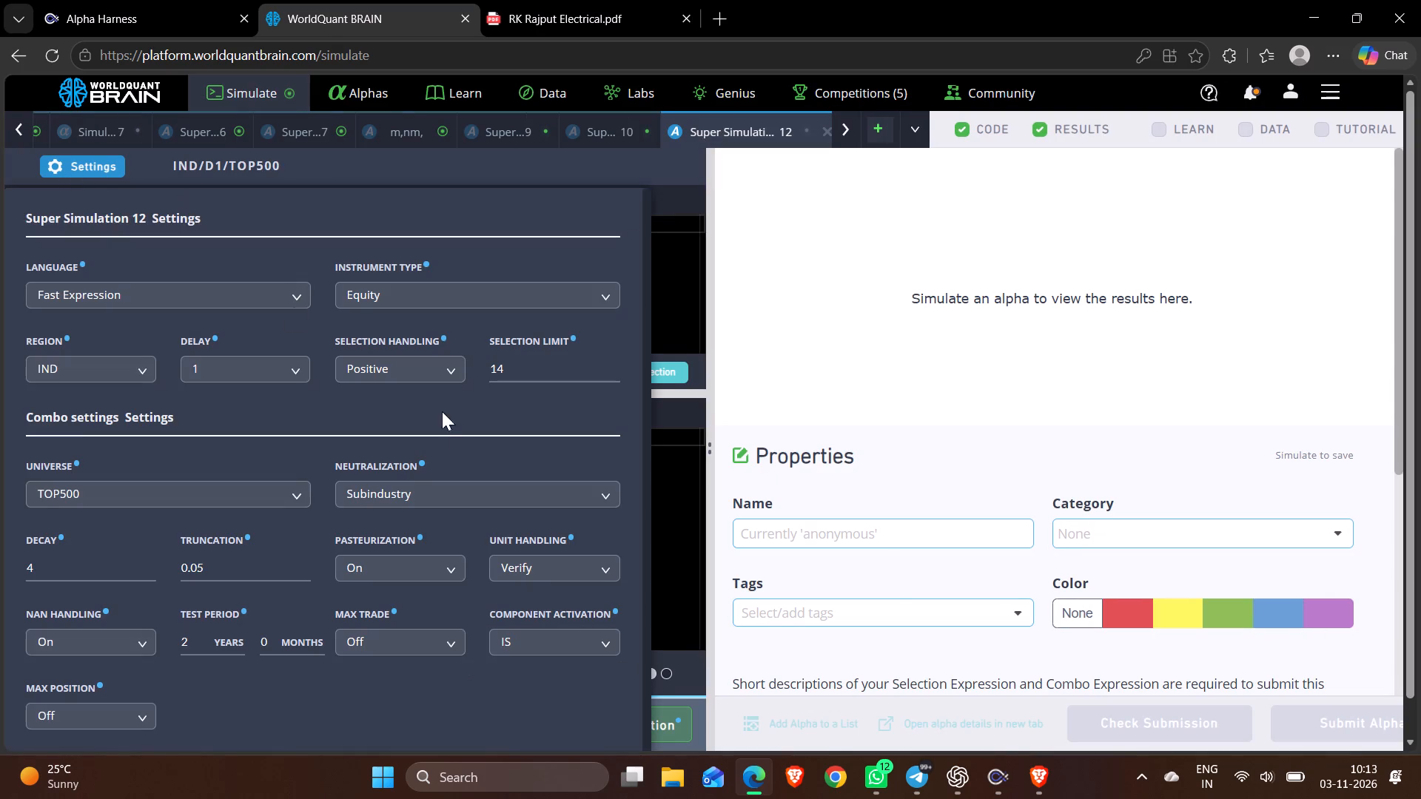
pyautogui.click(514, 373)
pyautogui.scroll(-1, 514, 369)
pyautogui.click(485, 711)
pyautogui.scroll(-11, 483, 704)
pyautogui.click(511, 712)
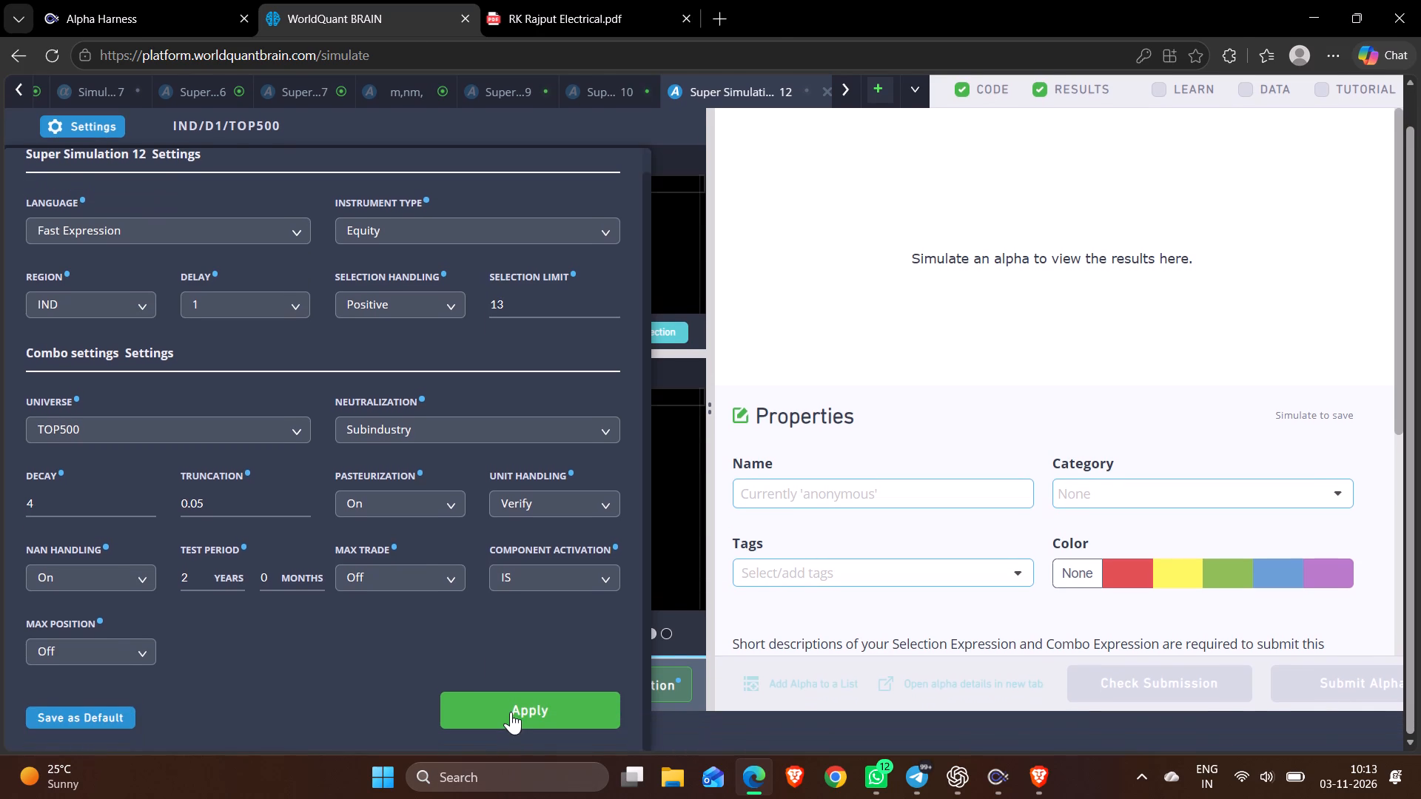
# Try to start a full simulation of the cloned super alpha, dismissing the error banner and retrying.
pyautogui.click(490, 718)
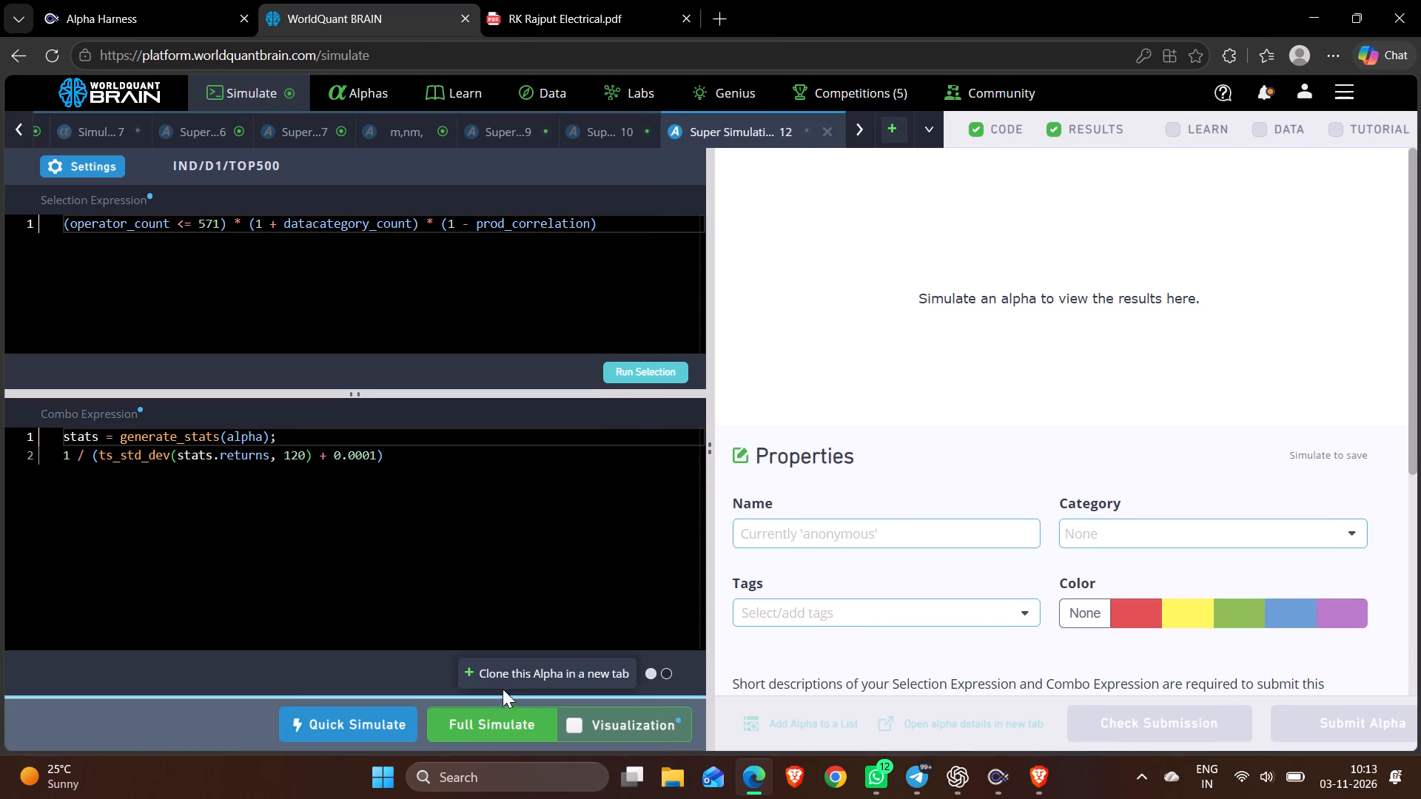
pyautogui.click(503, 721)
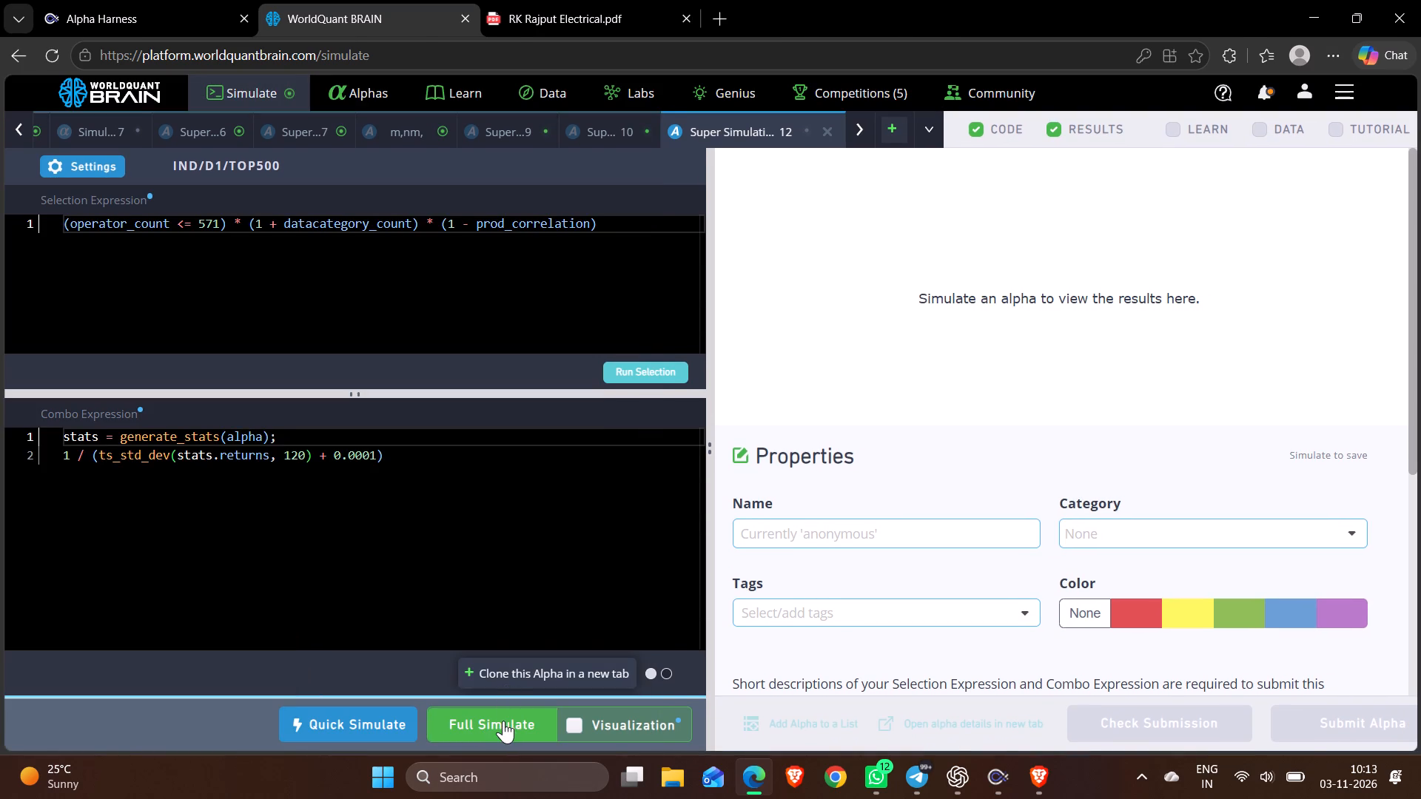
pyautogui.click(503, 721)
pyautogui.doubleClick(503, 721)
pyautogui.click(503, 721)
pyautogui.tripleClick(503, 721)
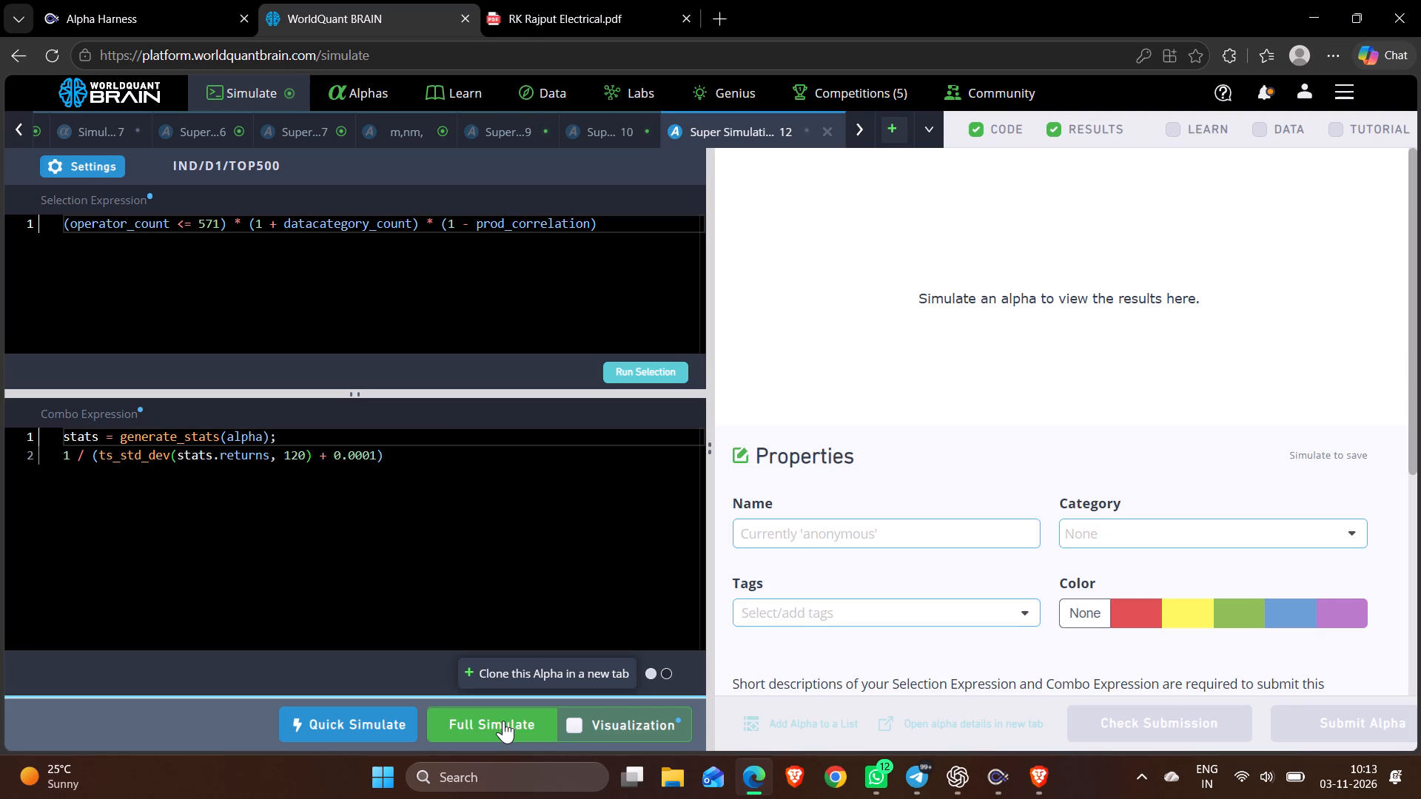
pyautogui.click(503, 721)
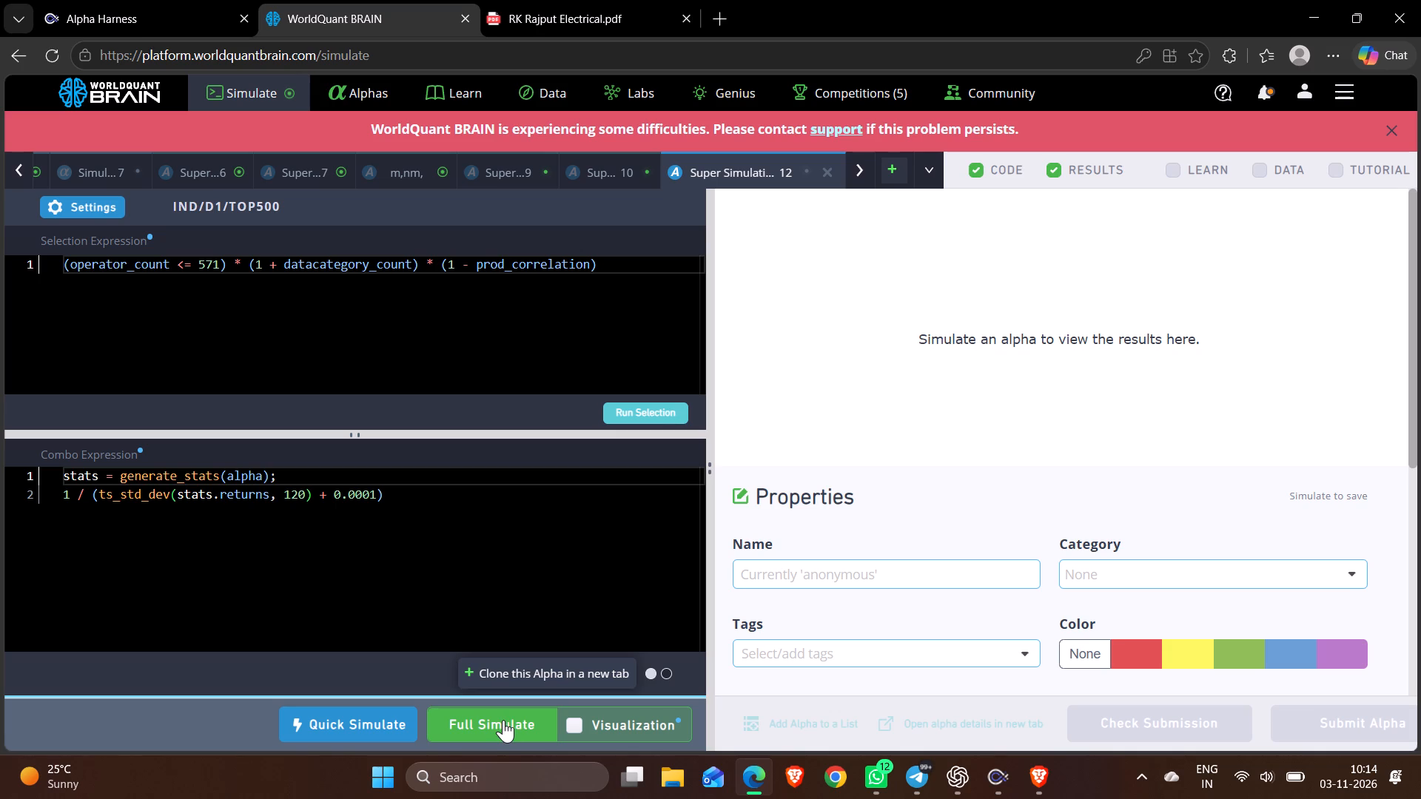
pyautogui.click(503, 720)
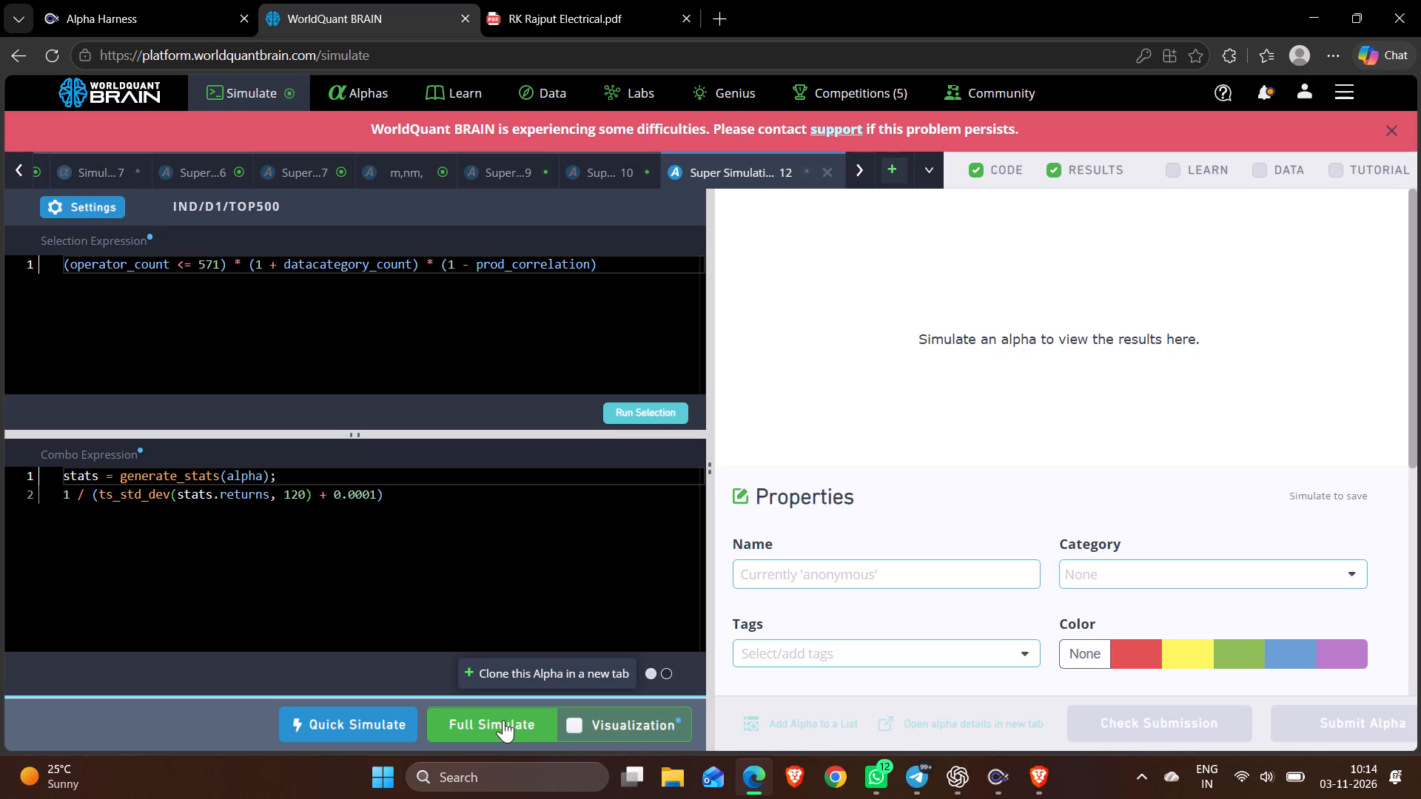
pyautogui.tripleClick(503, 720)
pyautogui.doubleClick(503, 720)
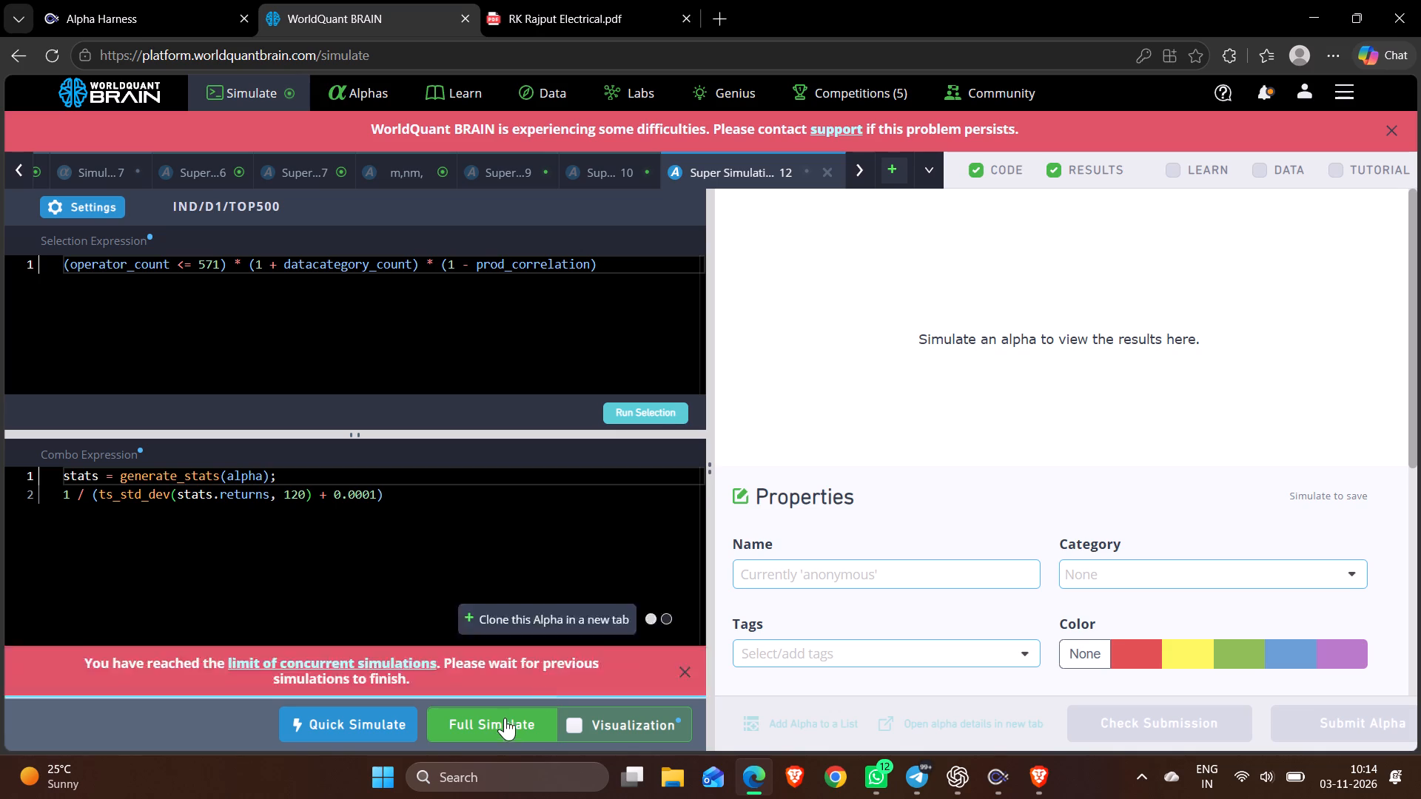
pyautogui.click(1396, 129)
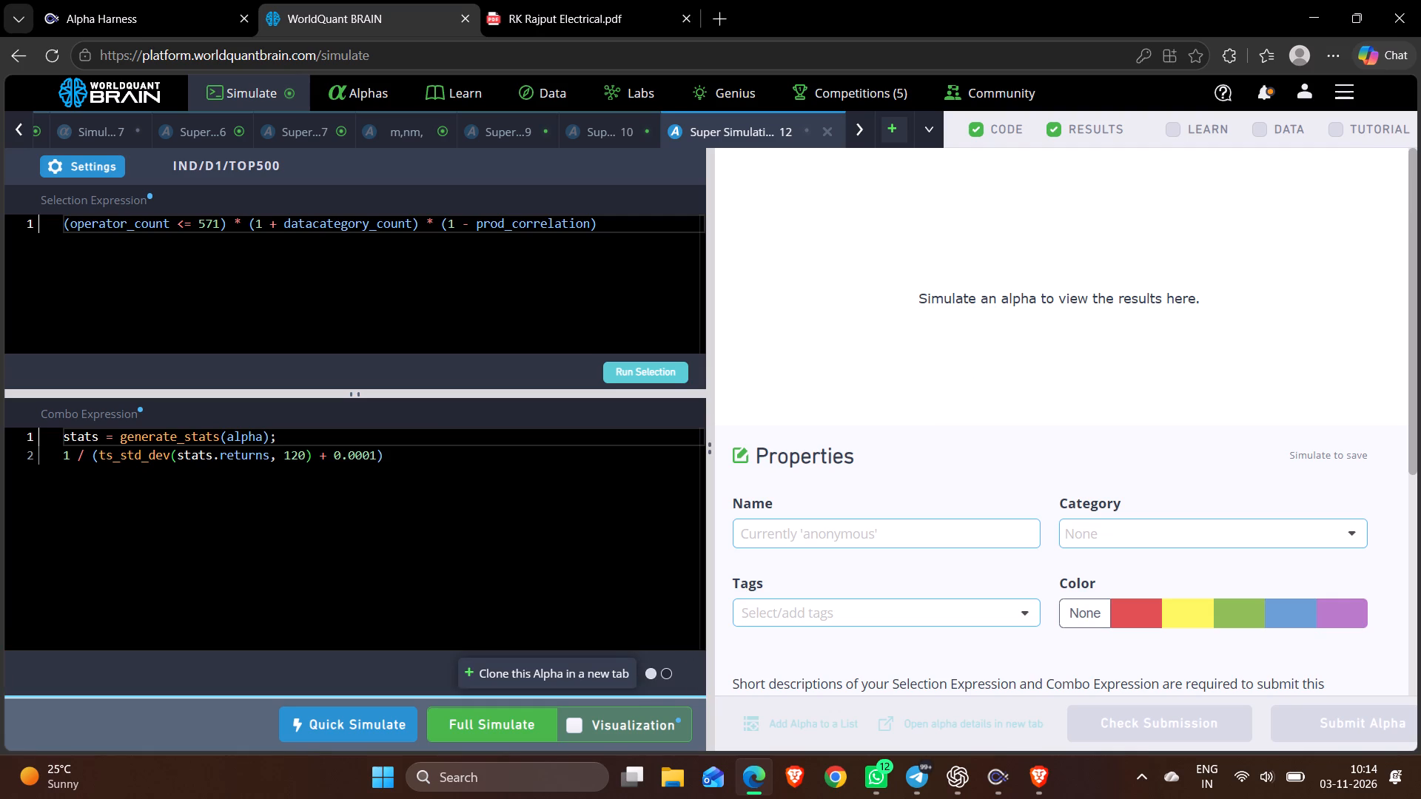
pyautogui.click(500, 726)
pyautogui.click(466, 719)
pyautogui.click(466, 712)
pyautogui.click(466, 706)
# Return to the unsubmitted alphas, open super alpha rKR2zGx3, show its test period, check its chart and summary, and close its details.
pyautogui.click(372, 98)
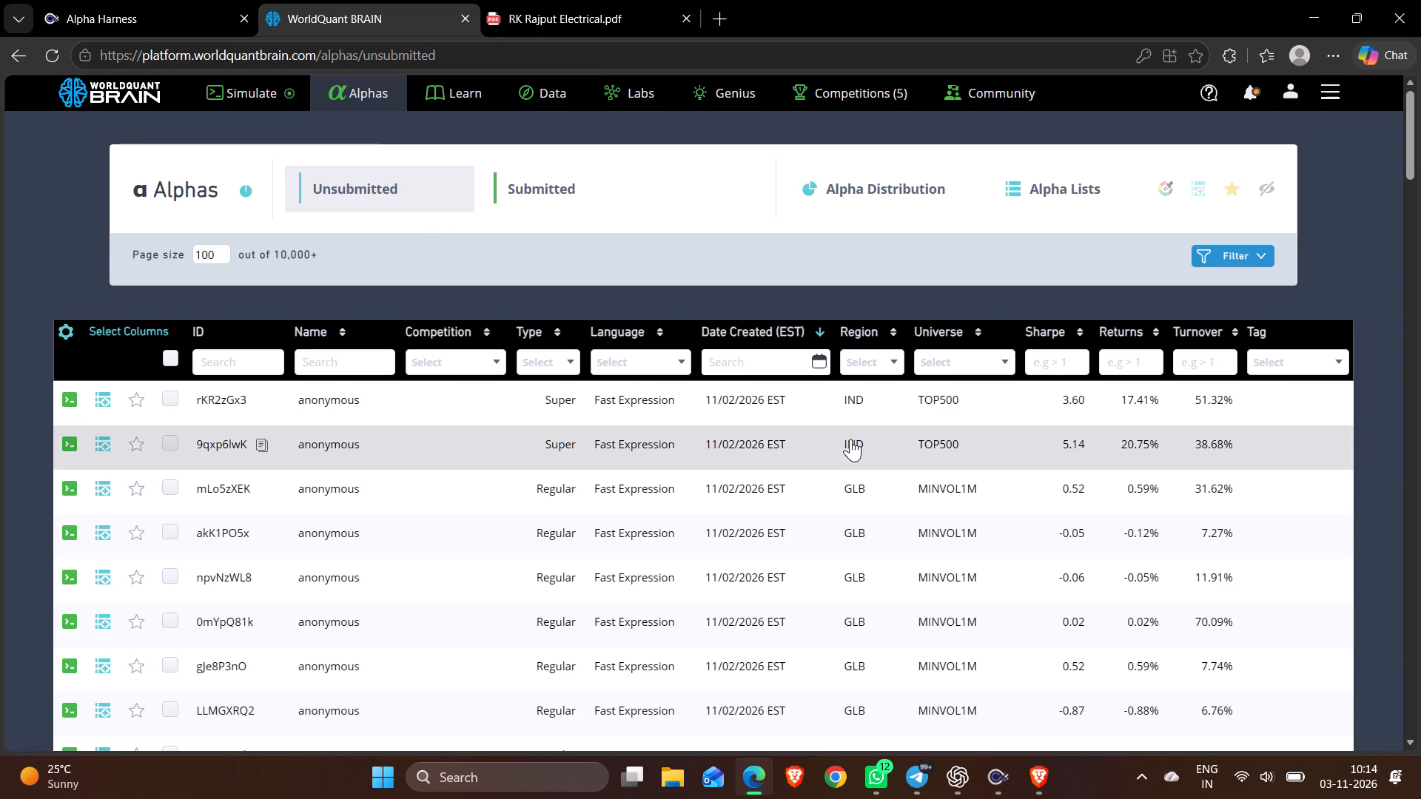
pyautogui.click(836, 396)
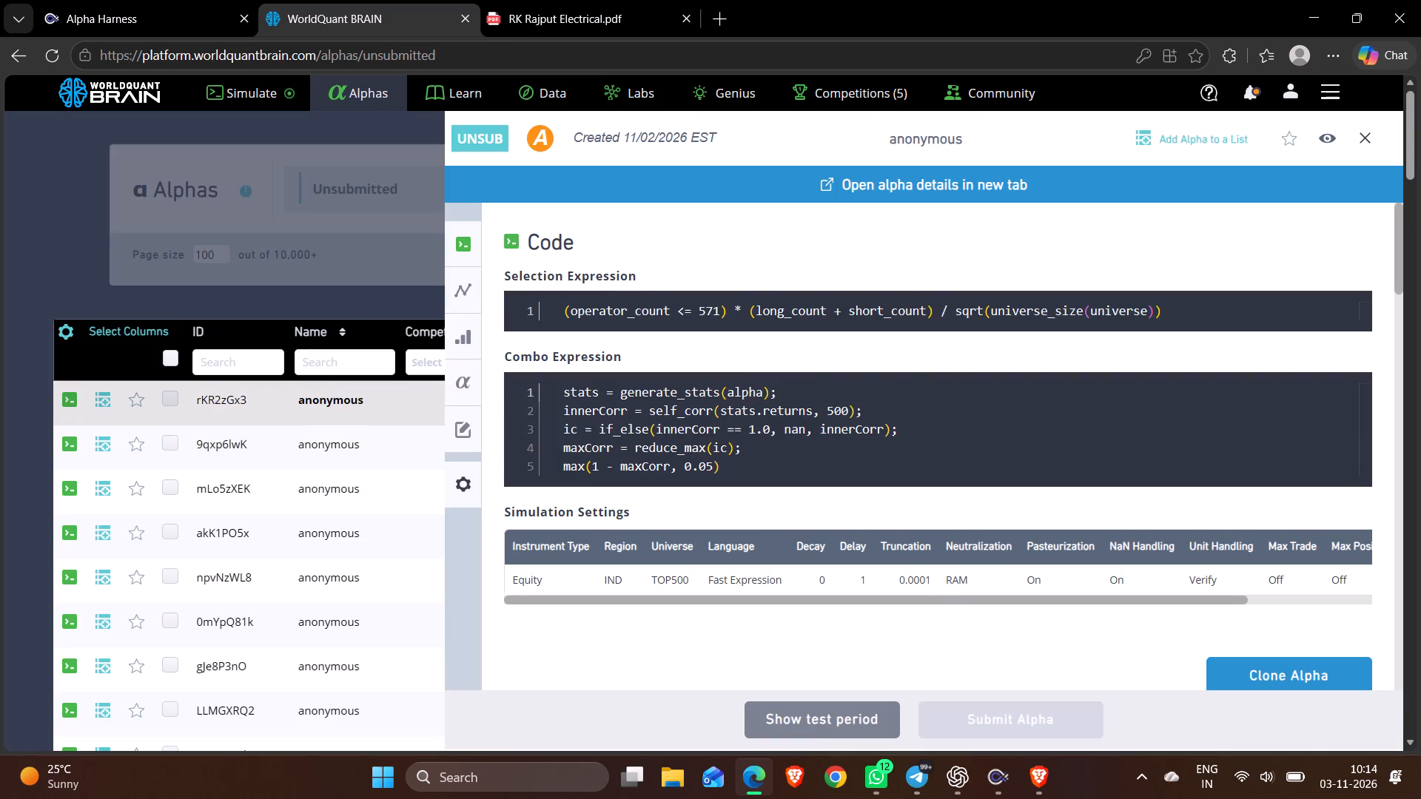
pyautogui.click(830, 712)
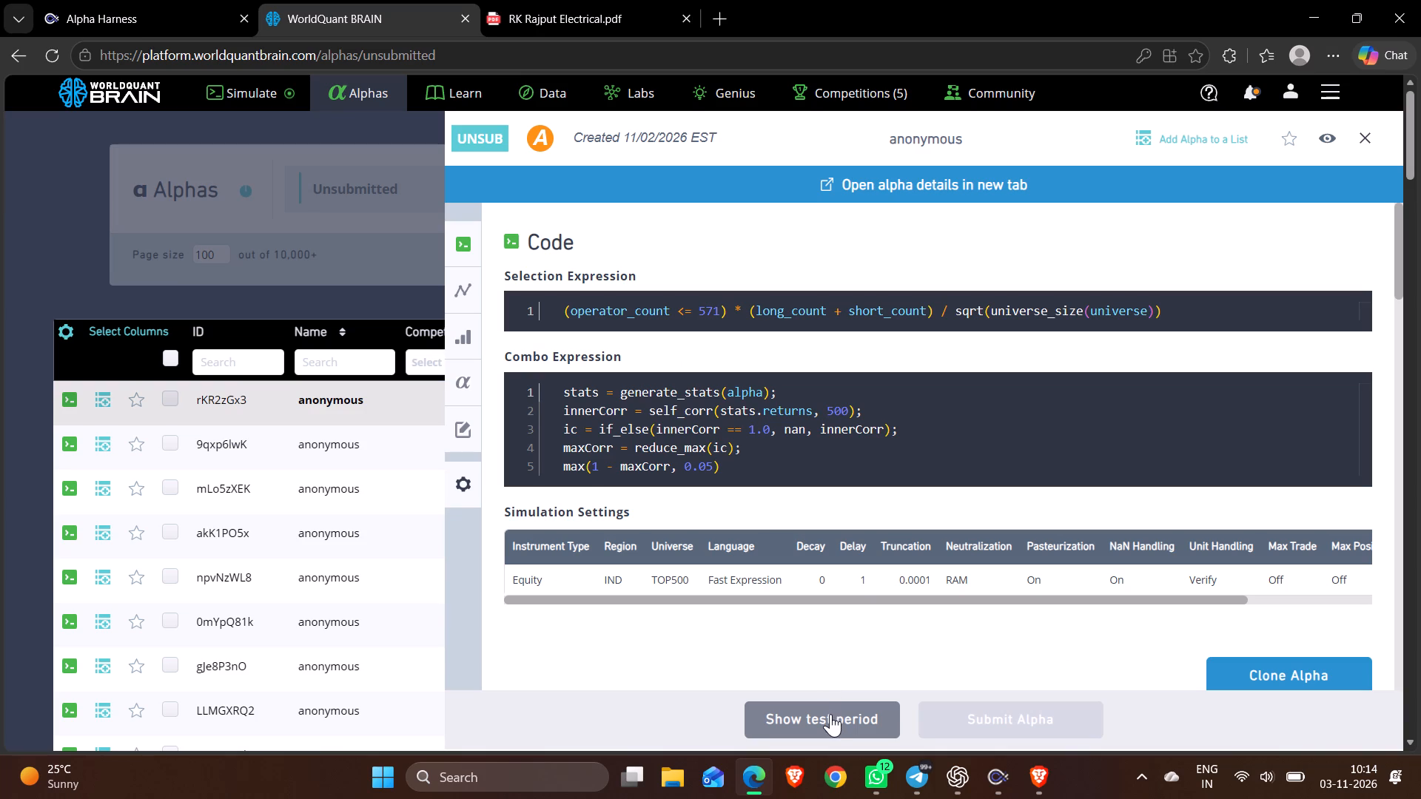
pyautogui.scroll(-8, 839, 567)
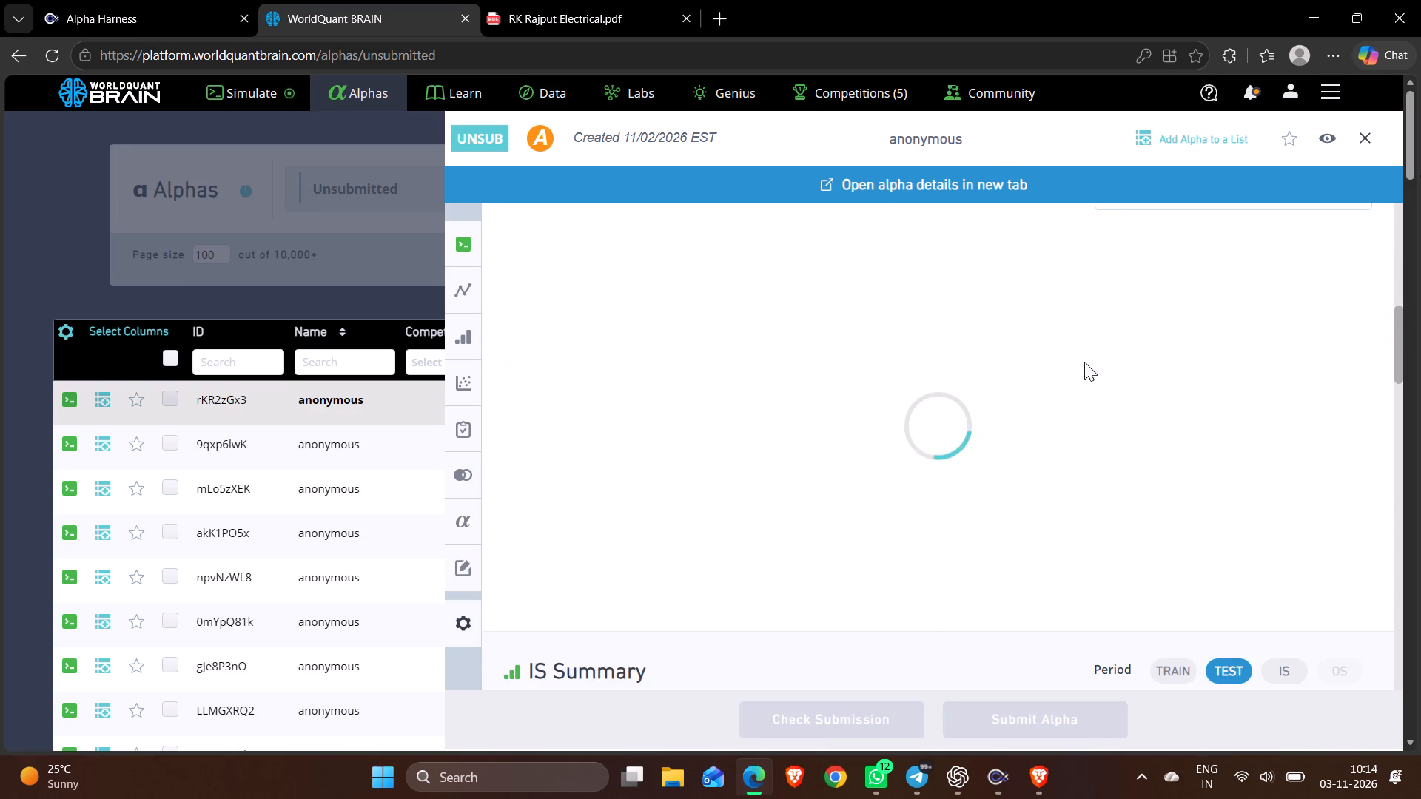
pyautogui.click(1369, 135)
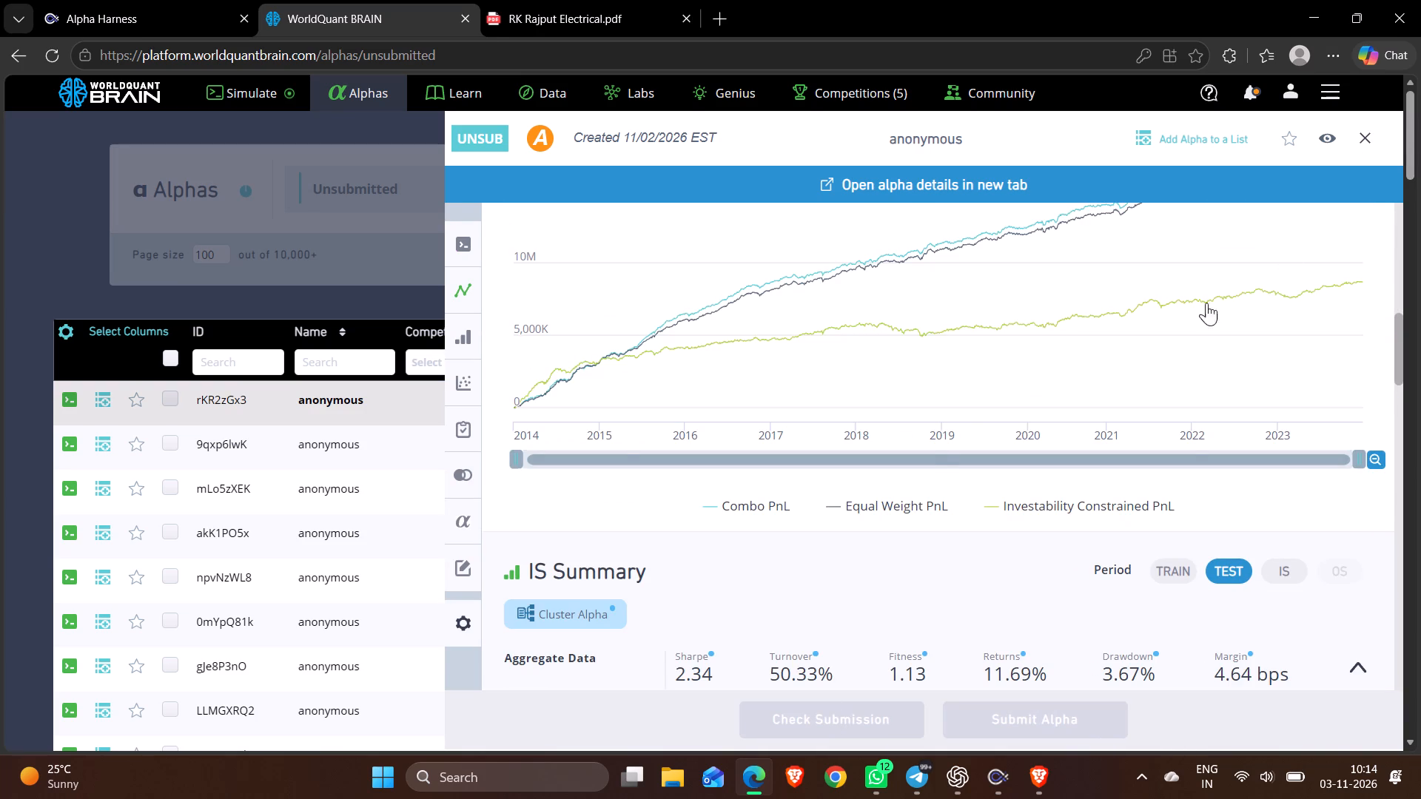
# Open the unsubmitted GLB/MINVOL1M regular alpha P0oG6Raw, show its test period, examine its chart and testing status, and close its details.
pyautogui.scroll(-6, 810, 431)
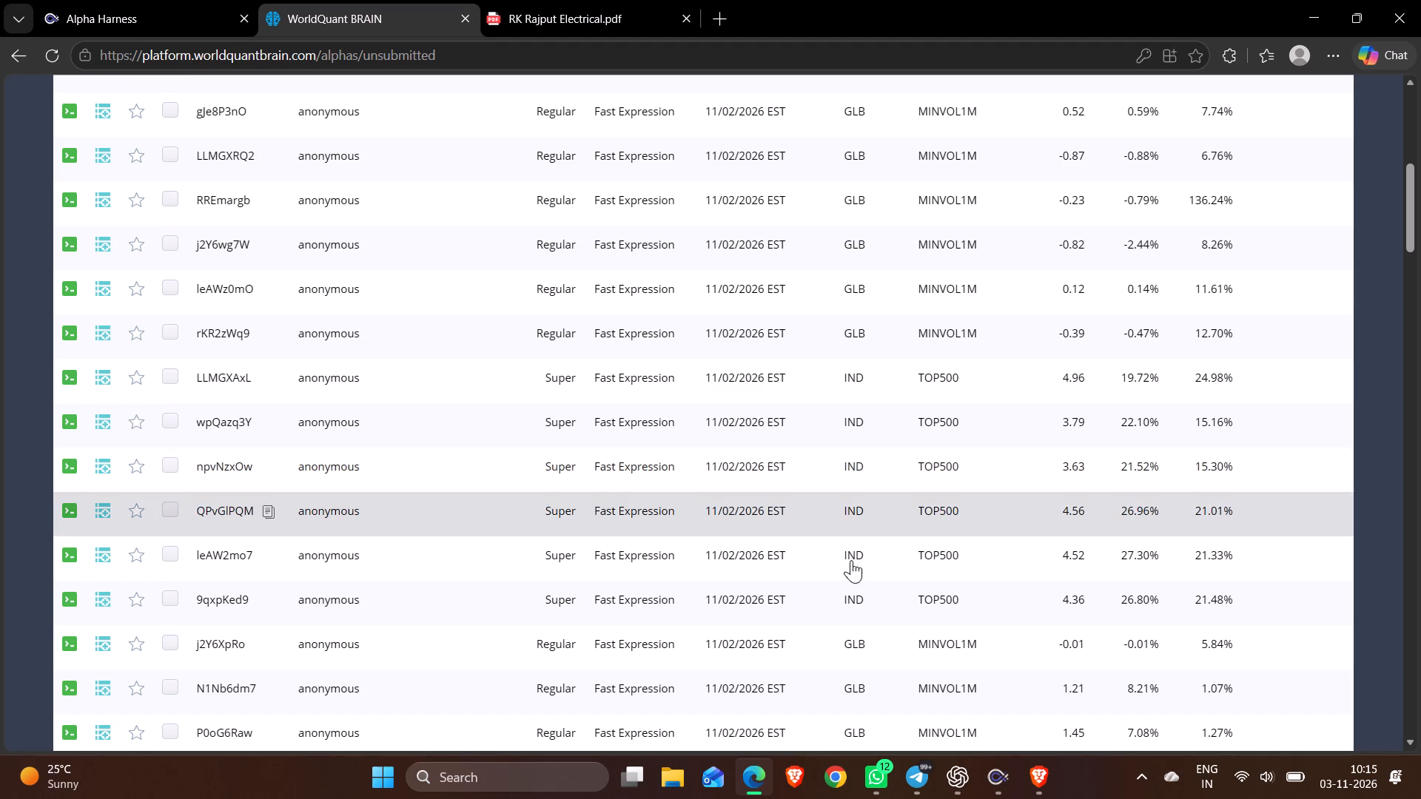
pyautogui.scroll(-2, 853, 590)
pyautogui.click(847, 544)
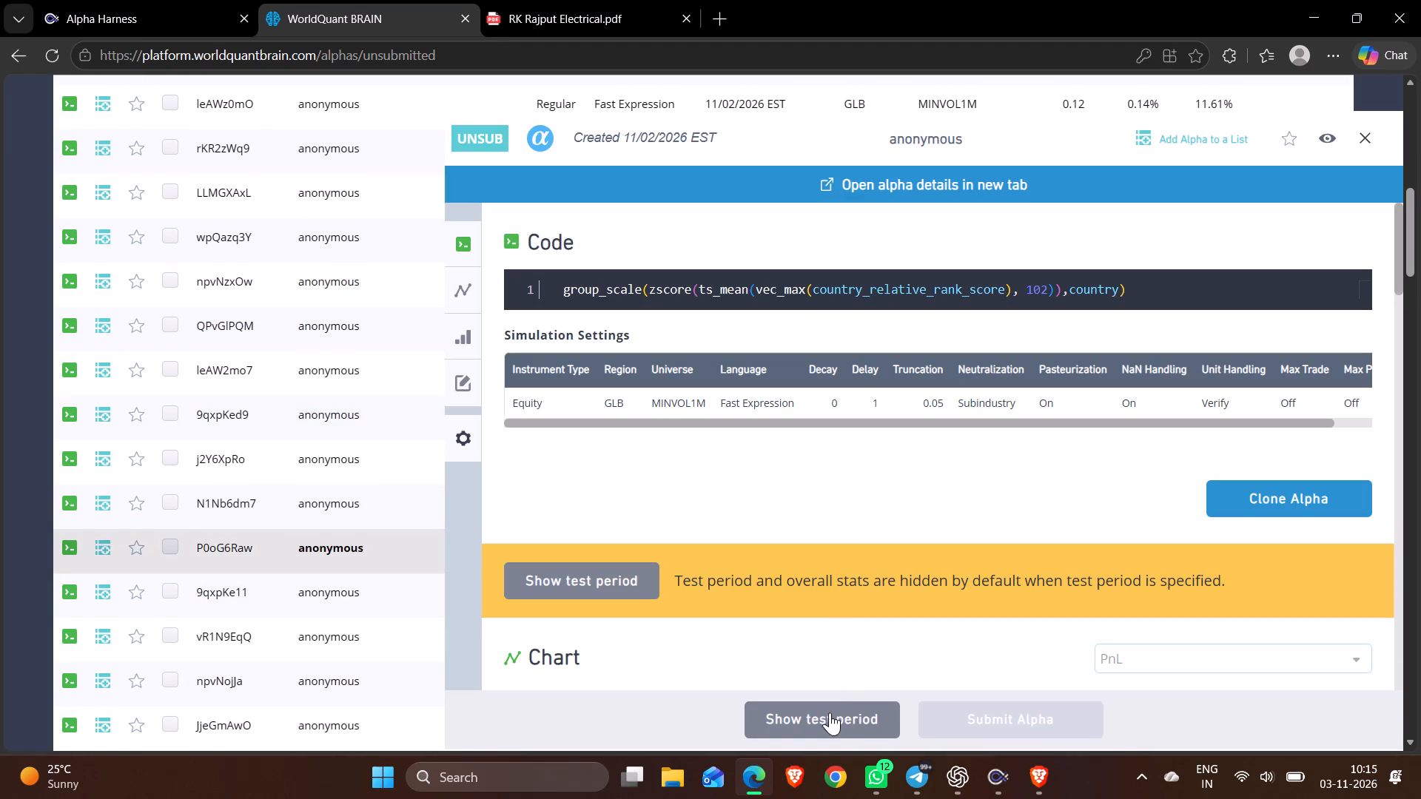
pyautogui.click(830, 721)
pyautogui.scroll(-10, 889, 545)
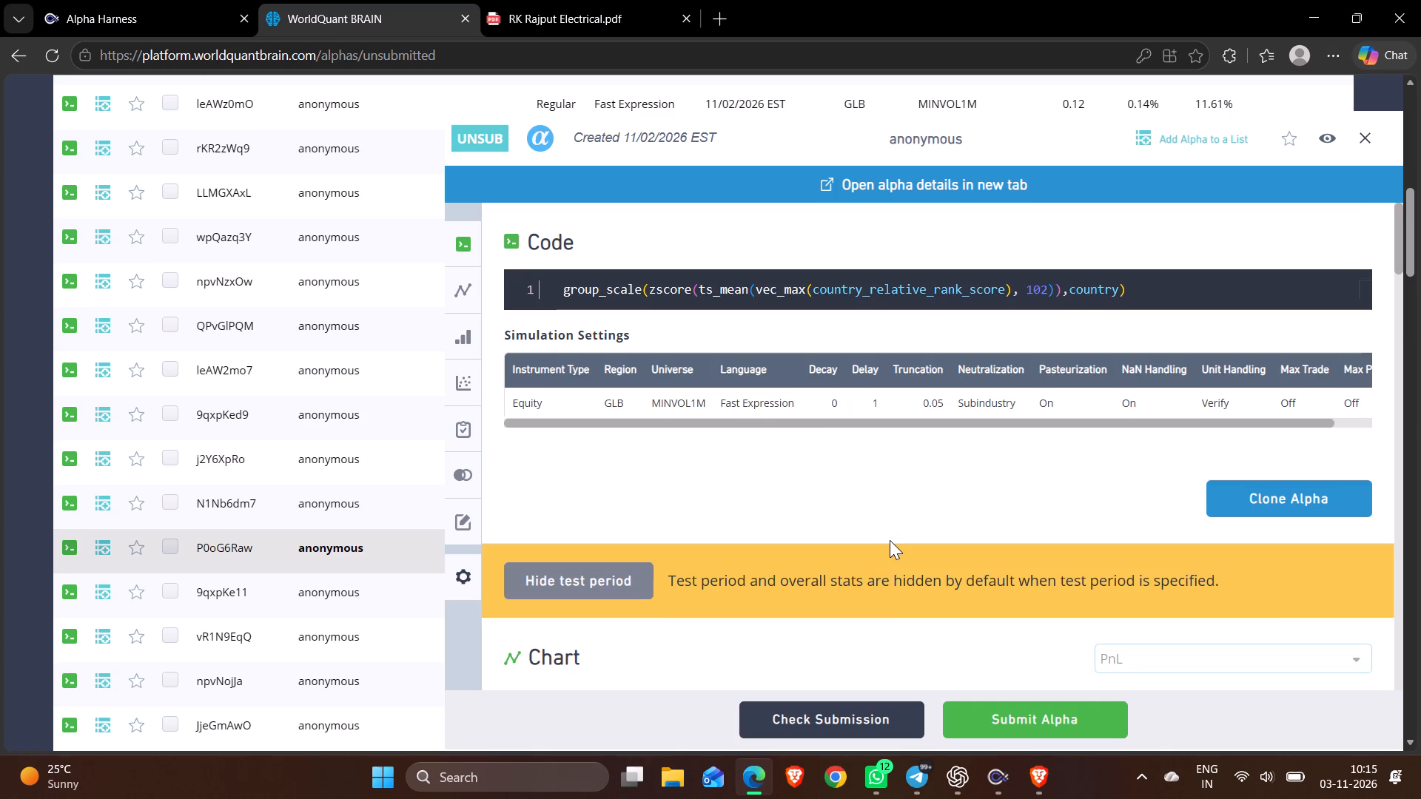
pyautogui.scroll(-16, 890, 540)
pyautogui.scroll(-6, 904, 531)
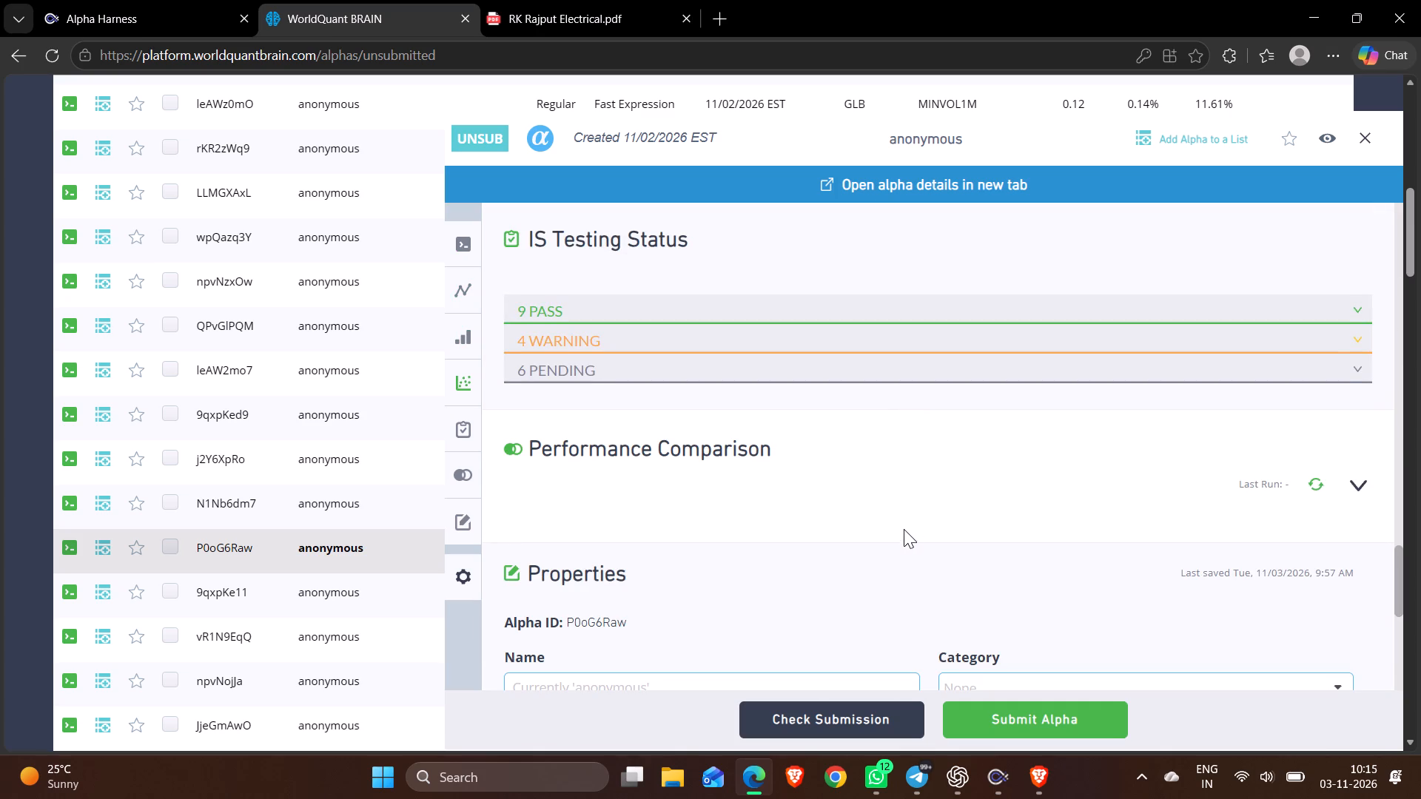
pyautogui.scroll(-8, 958, 368)
pyautogui.scroll(20, 958, 368)
pyautogui.scroll(8, 958, 368)
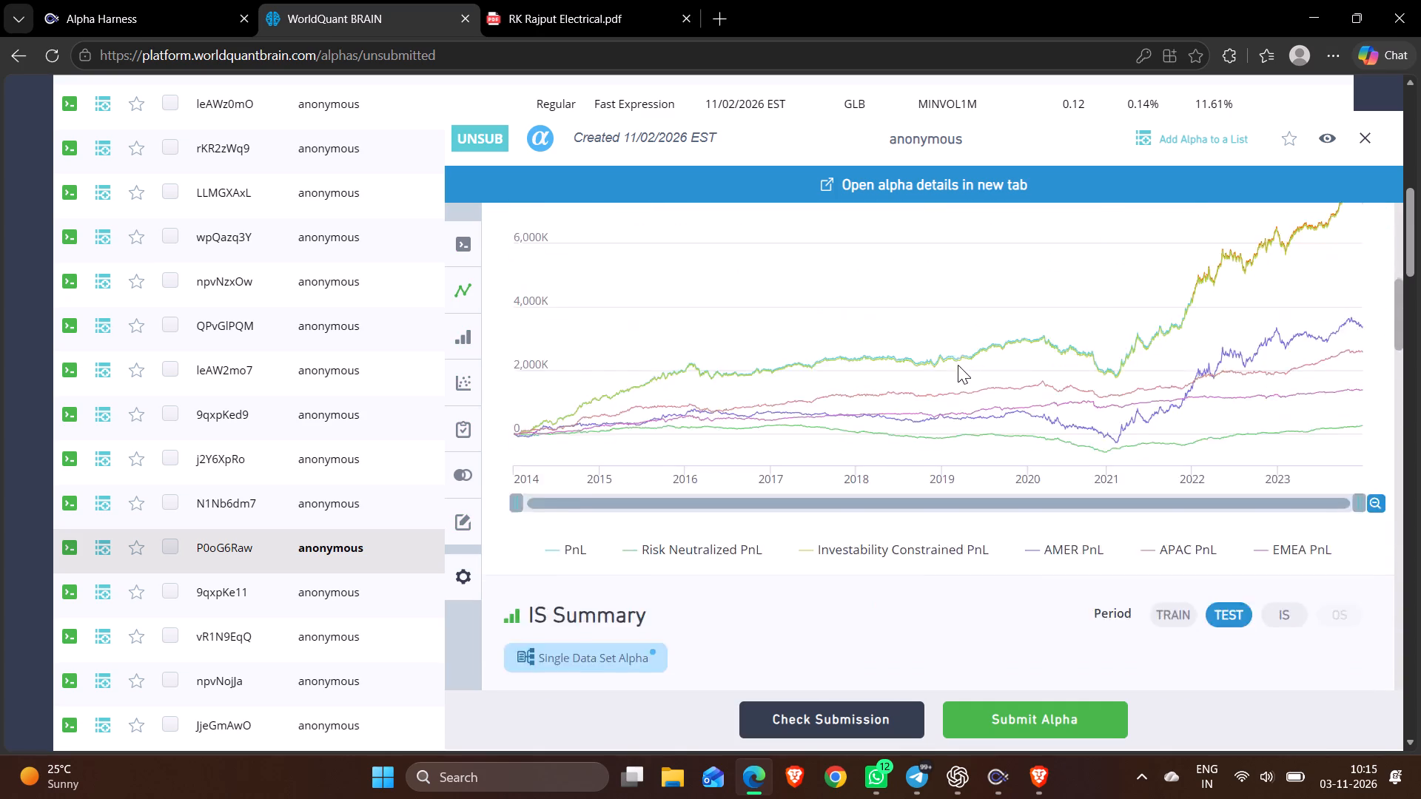
pyautogui.scroll(4, 958, 365)
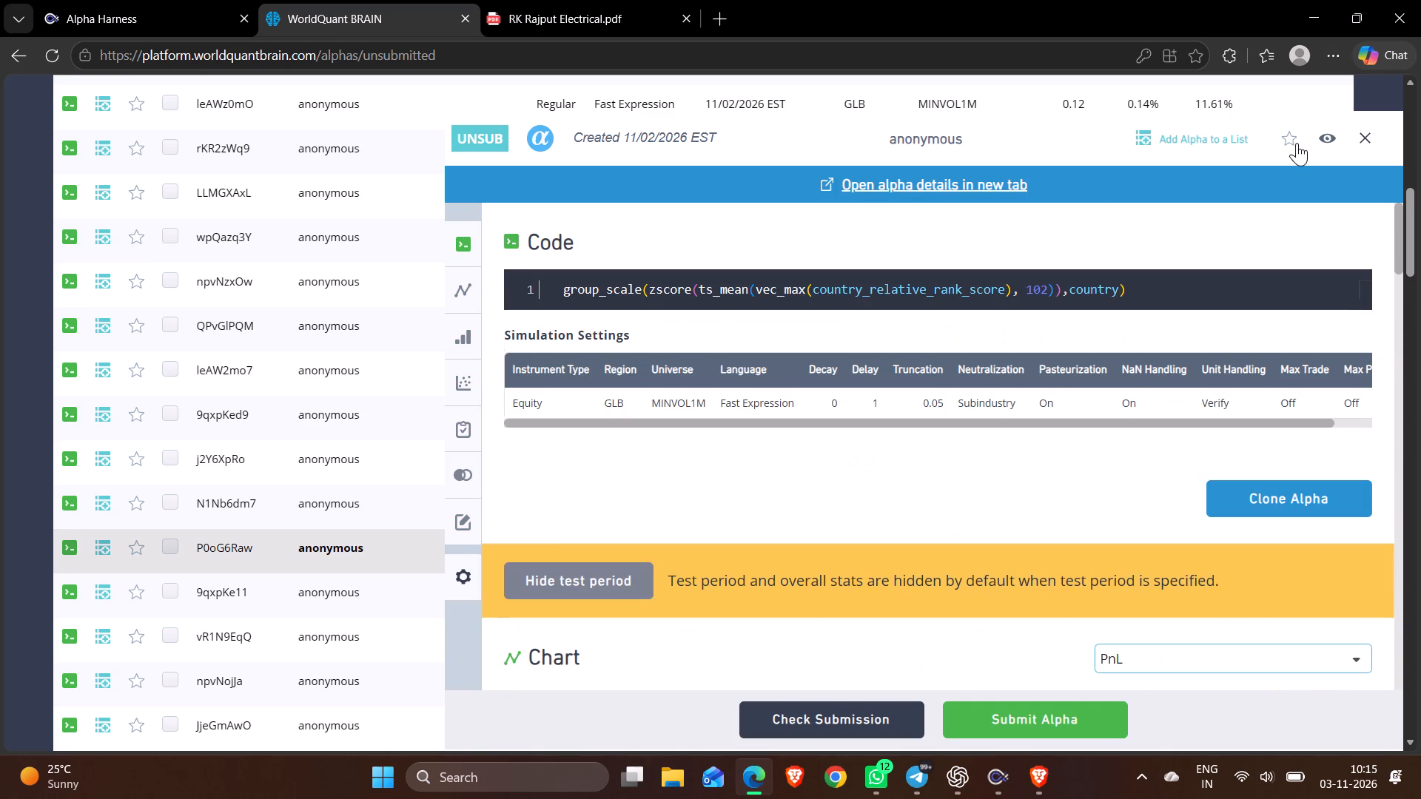
pyautogui.click(1367, 141)
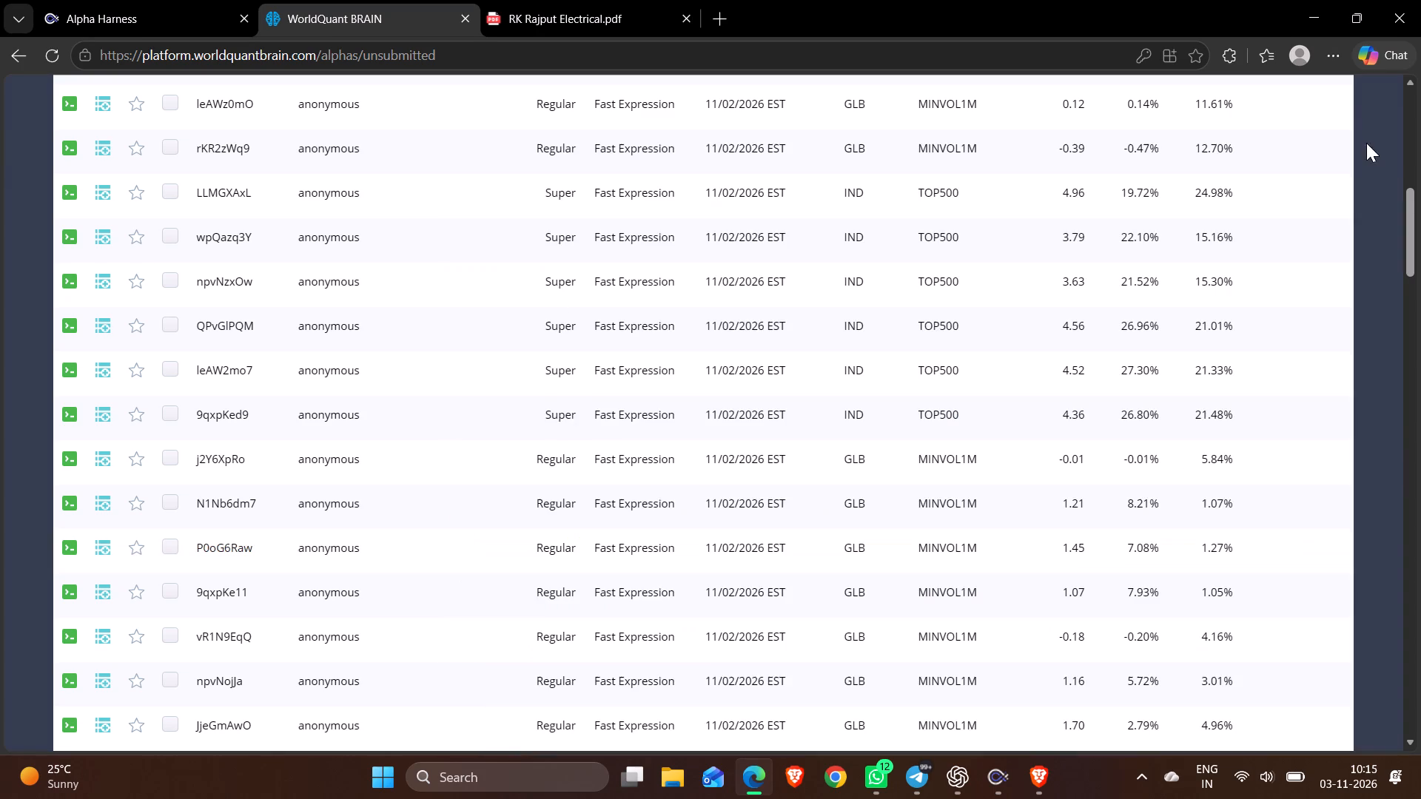
# Look through the rest of the unsubmitted alphas list, comparing Sharpe, returns and turnover for further candidates.
pyautogui.scroll(-3, 1040, 535)
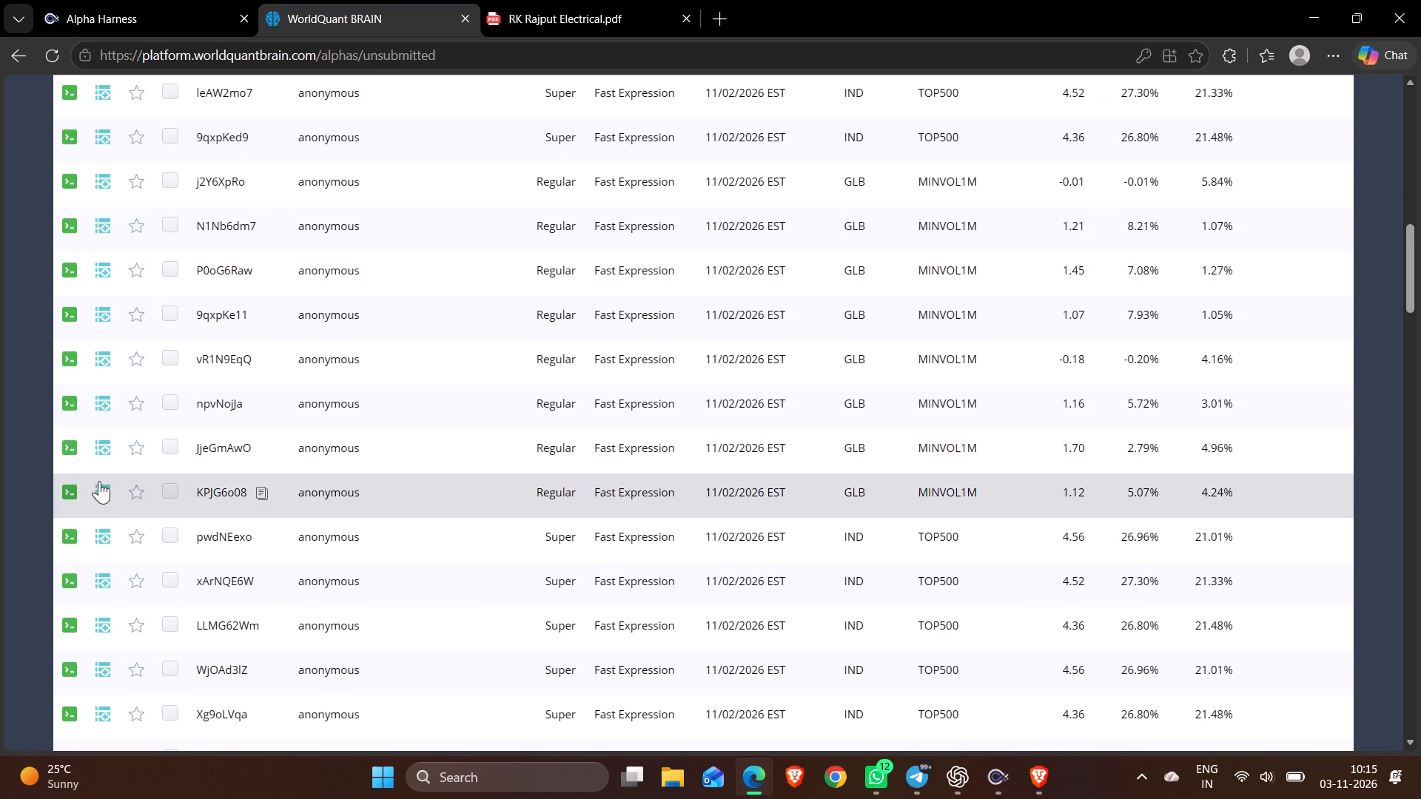
pyautogui.scroll(-4, 1058, 462)
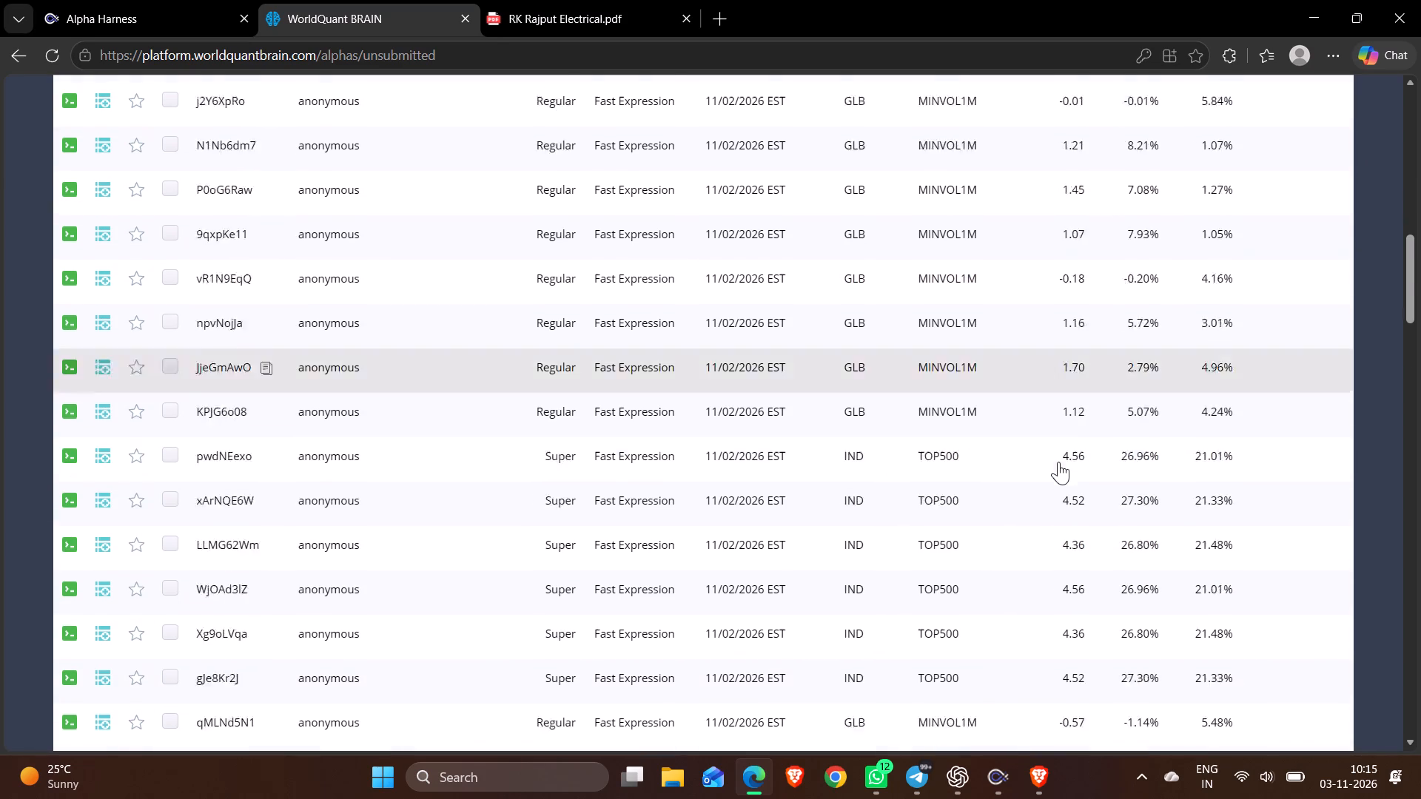
pyautogui.scroll(-5, 1058, 462)
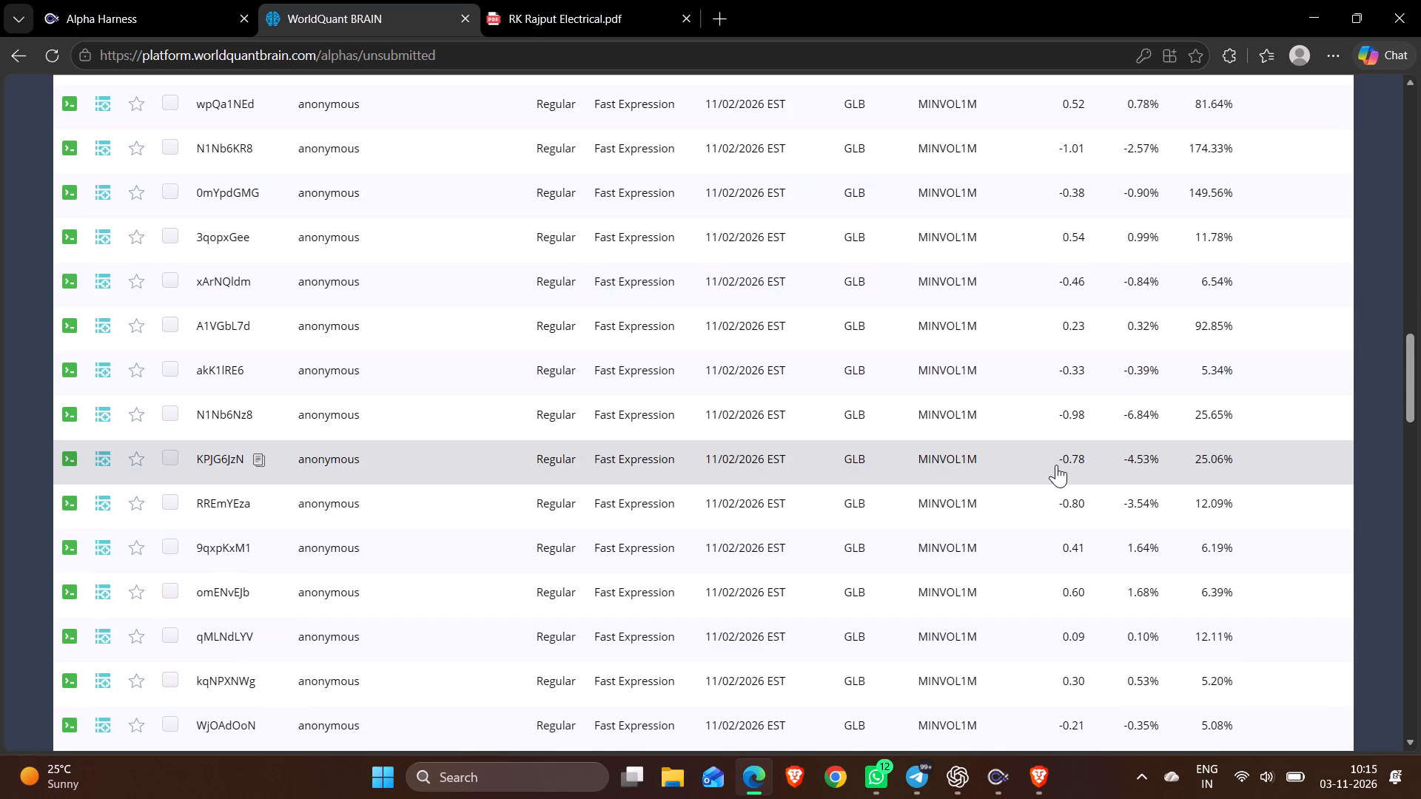
pyautogui.scroll(-10, 1056, 465)
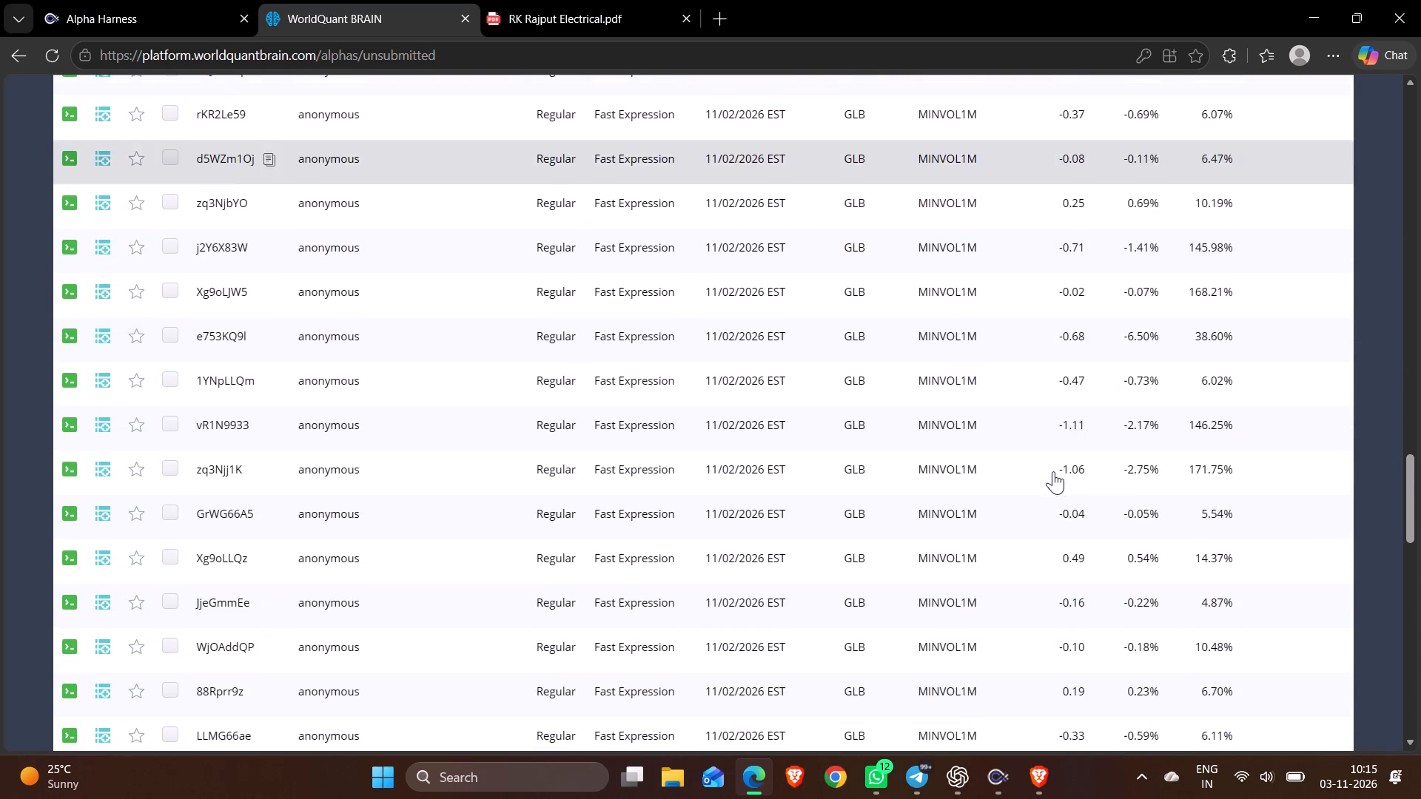
pyautogui.scroll(-3, 804, 431)
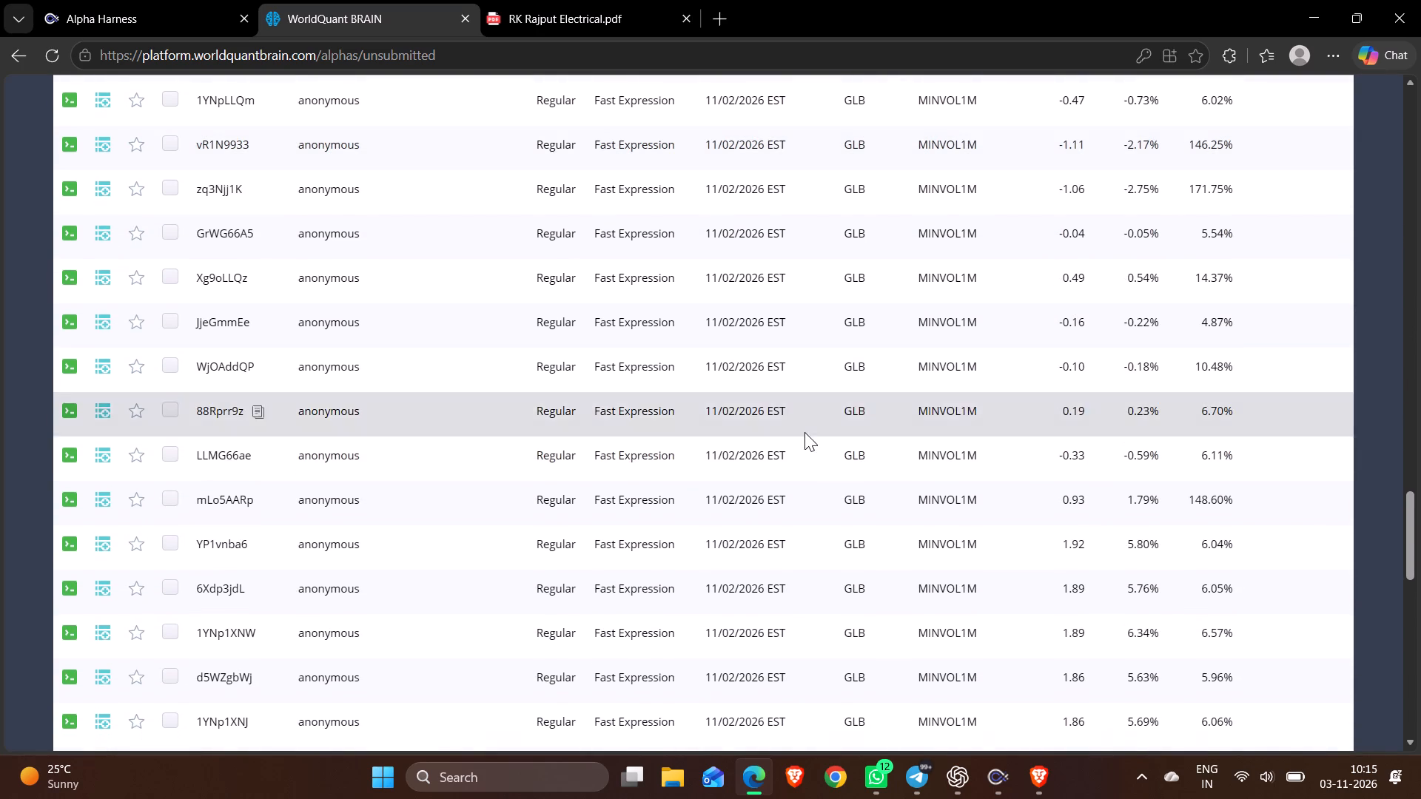
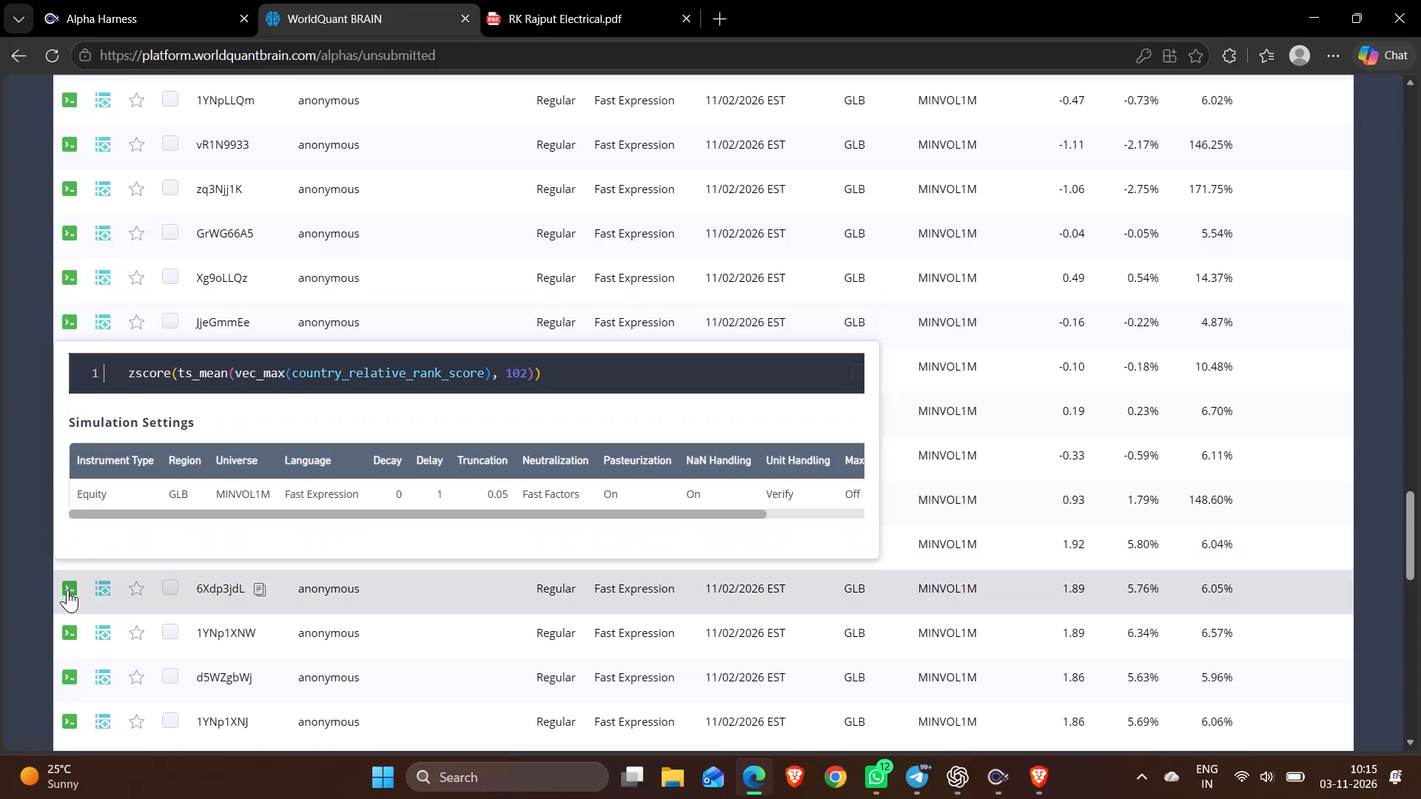
# Find unsubmitted GLB/MINVOL1M alpha Xg9owYO8 at the end of the list, open it, show its test period, and review its yearly IS summary.
pyautogui.scroll(-8, 61, 573)
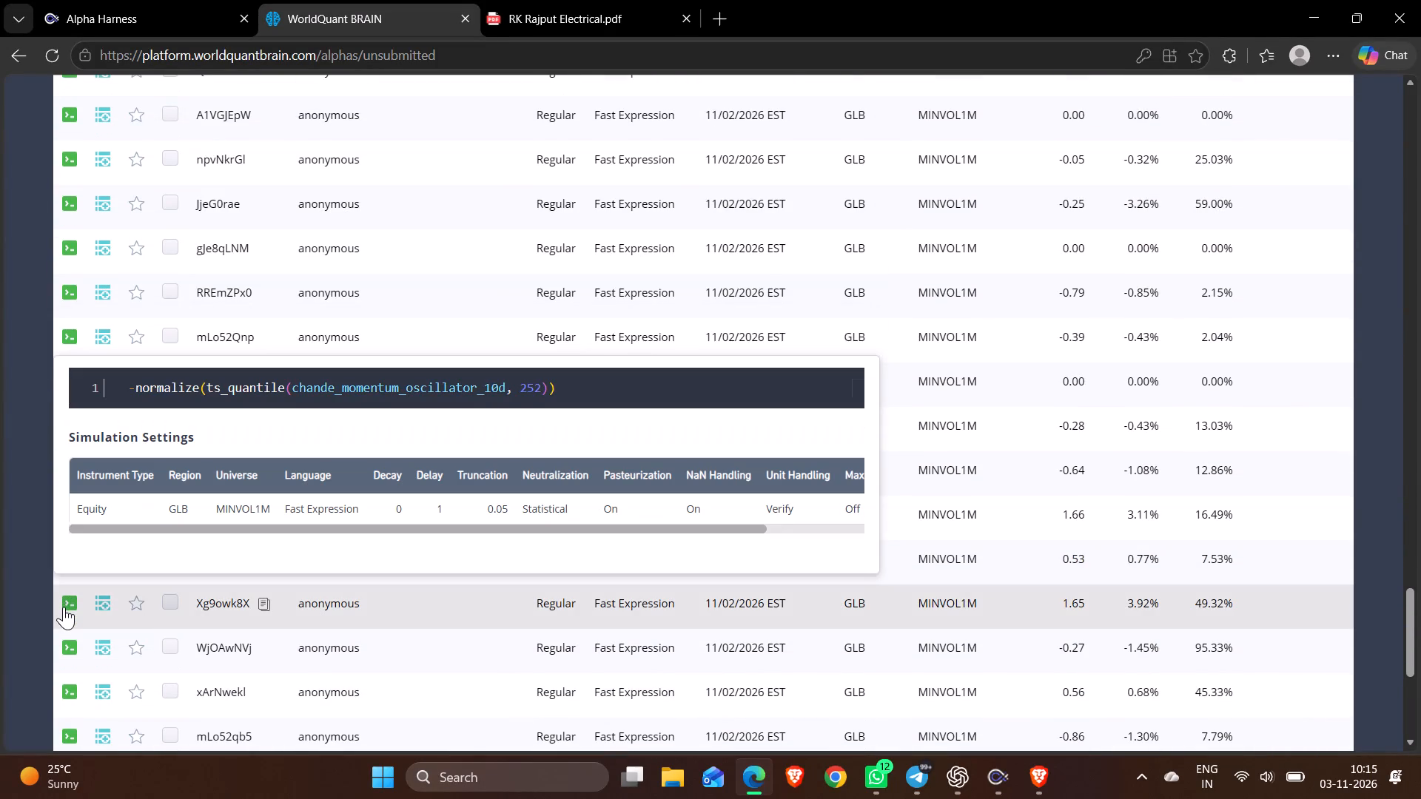
pyautogui.scroll(-4, 114, 526)
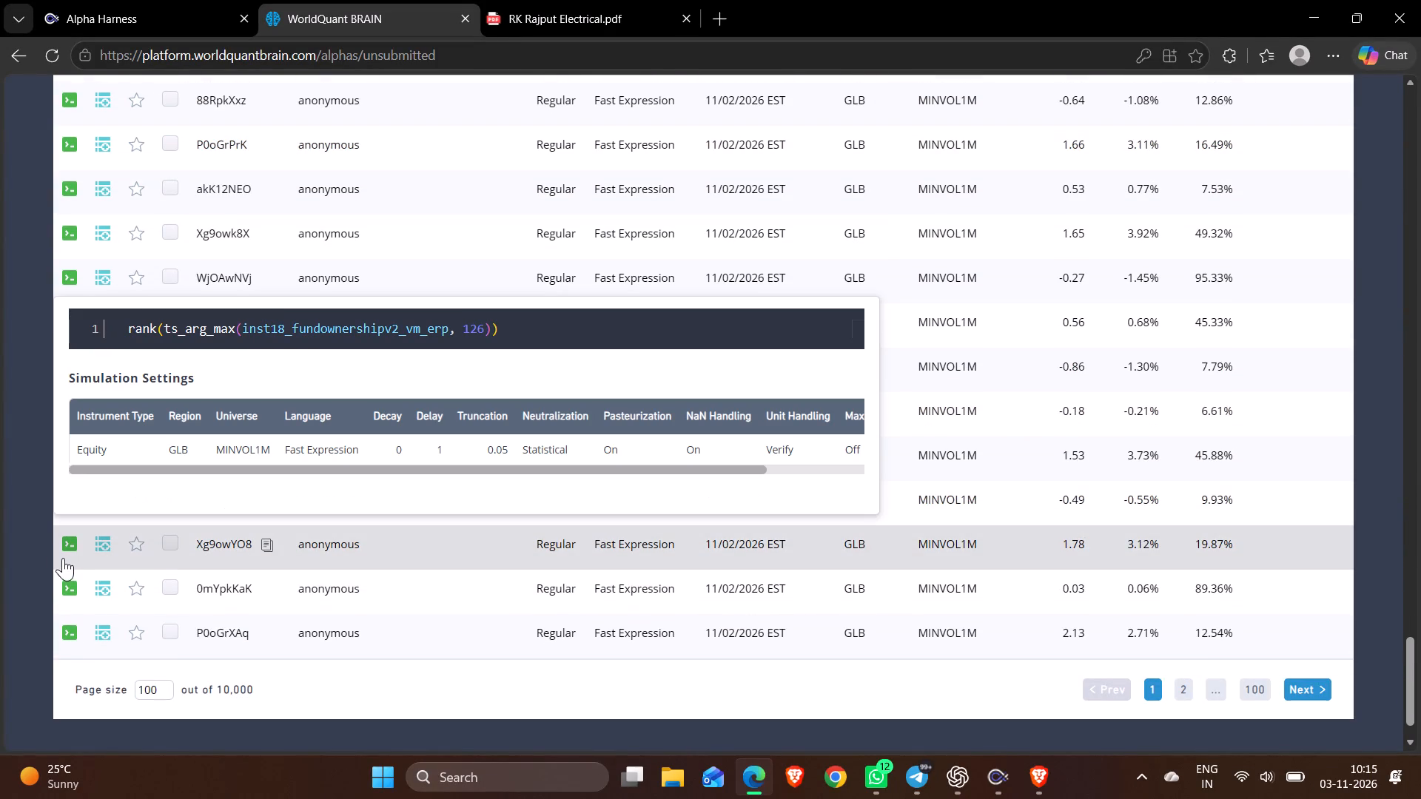
pyautogui.click(989, 541)
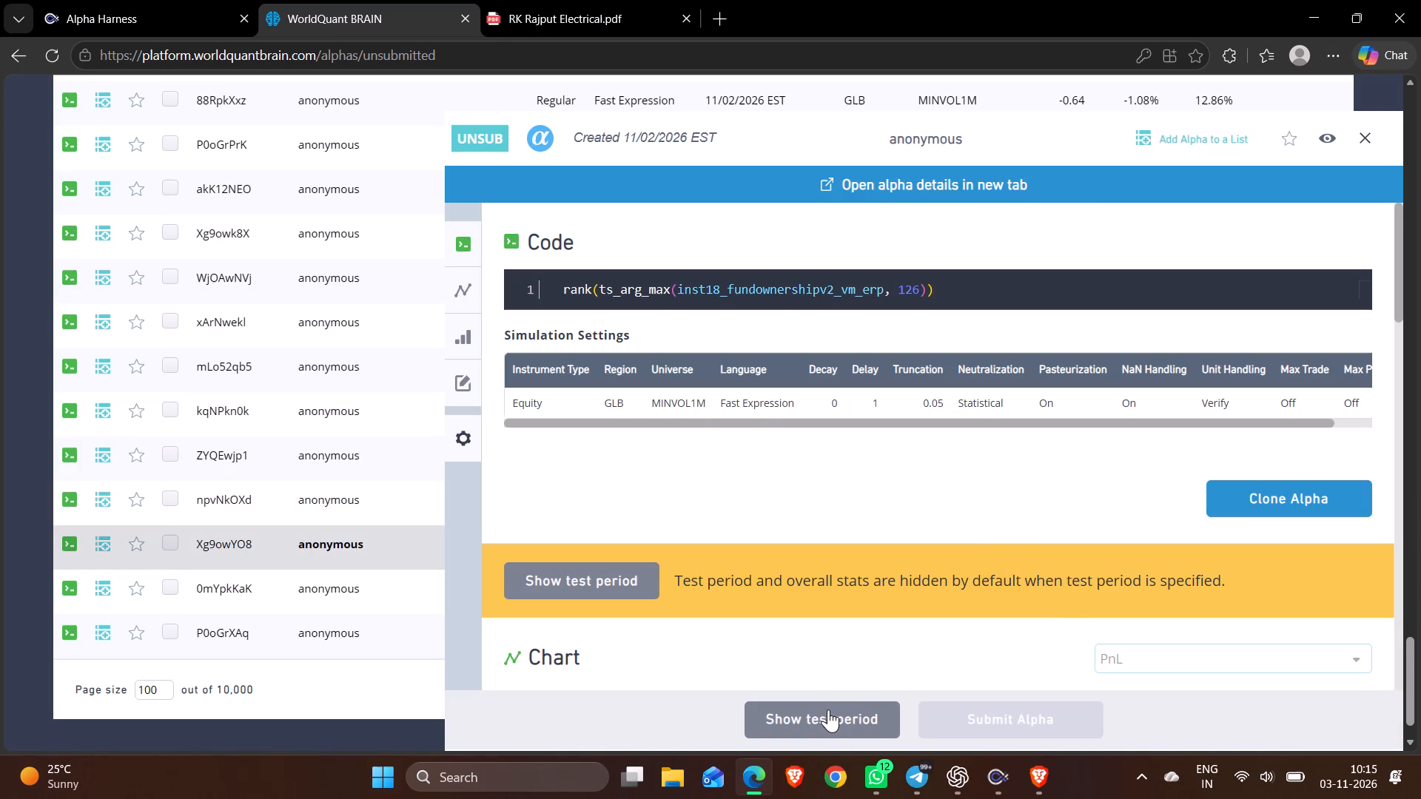
pyautogui.click(828, 709)
pyautogui.scroll(-7, 884, 516)
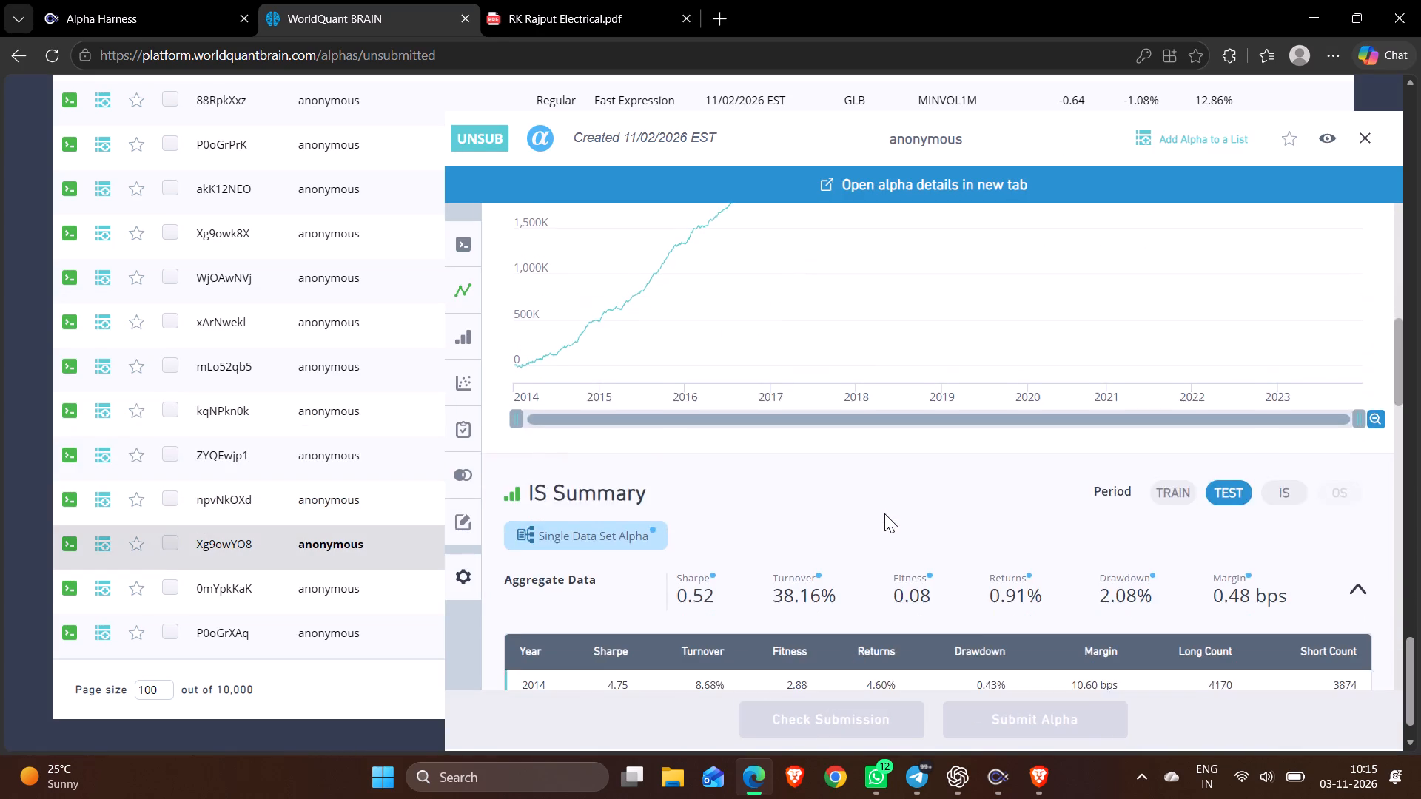
pyautogui.scroll(-7, 884, 505)
pyautogui.scroll(5, 884, 504)
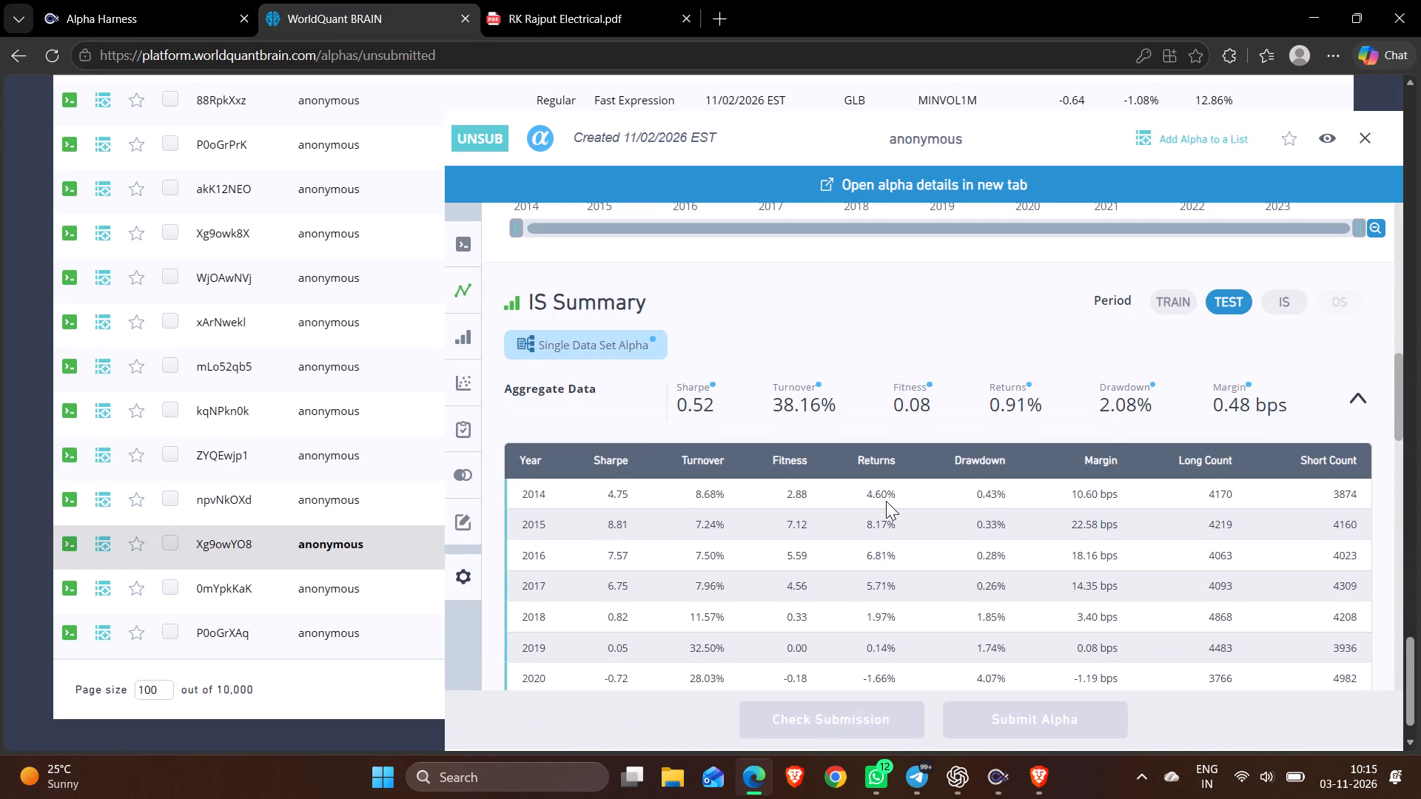
# Check alpha Xg9owYO8's correlation section and examine the failed checks in its IS testing status.
pyautogui.scroll(-15, 886, 501)
pyautogui.scroll(-6, 887, 500)
pyautogui.scroll(3, 887, 500)
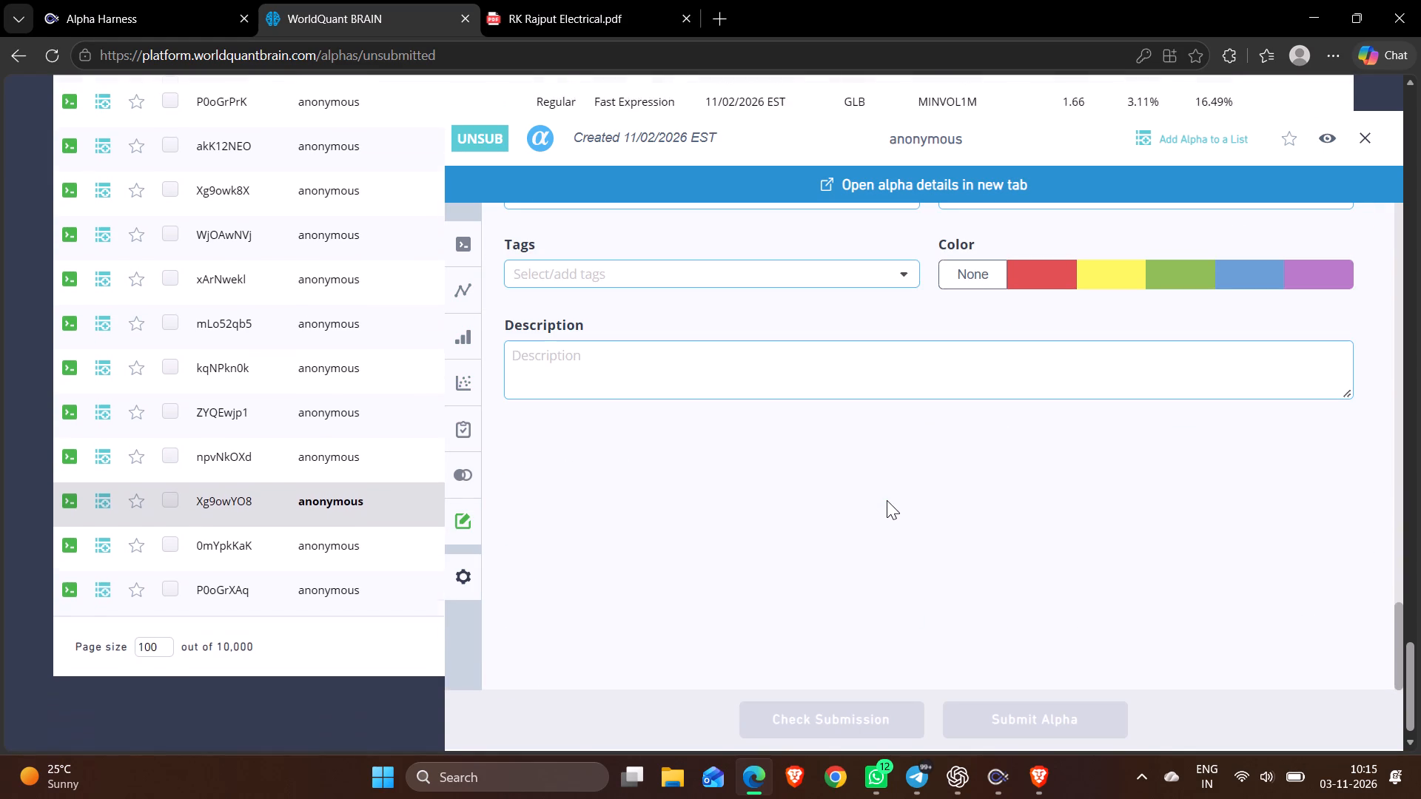
pyautogui.scroll(17, 887, 500)
pyautogui.scroll(-3, 922, 433)
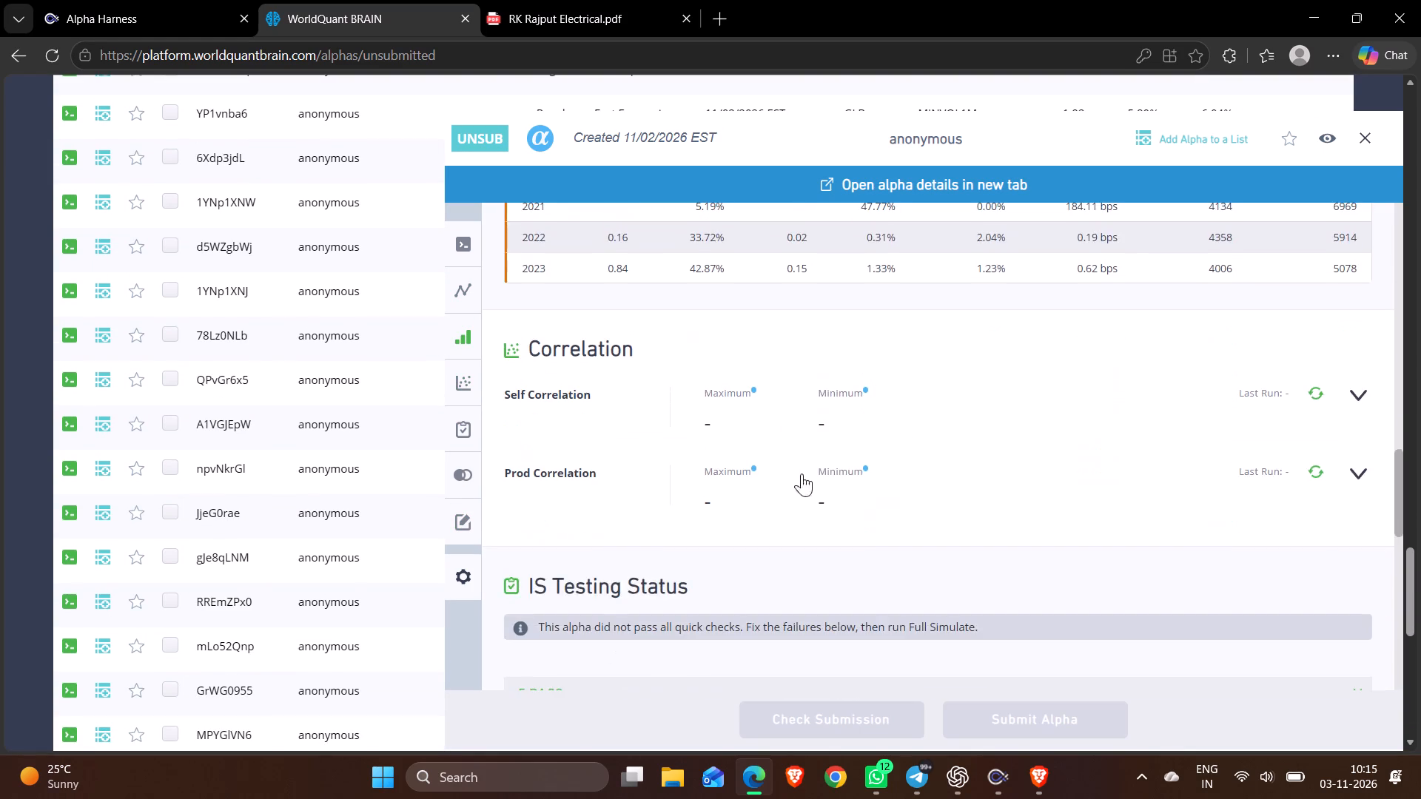
pyautogui.scroll(-6, 800, 475)
pyautogui.scroll(3, 736, 449)
pyautogui.click(634, 425)
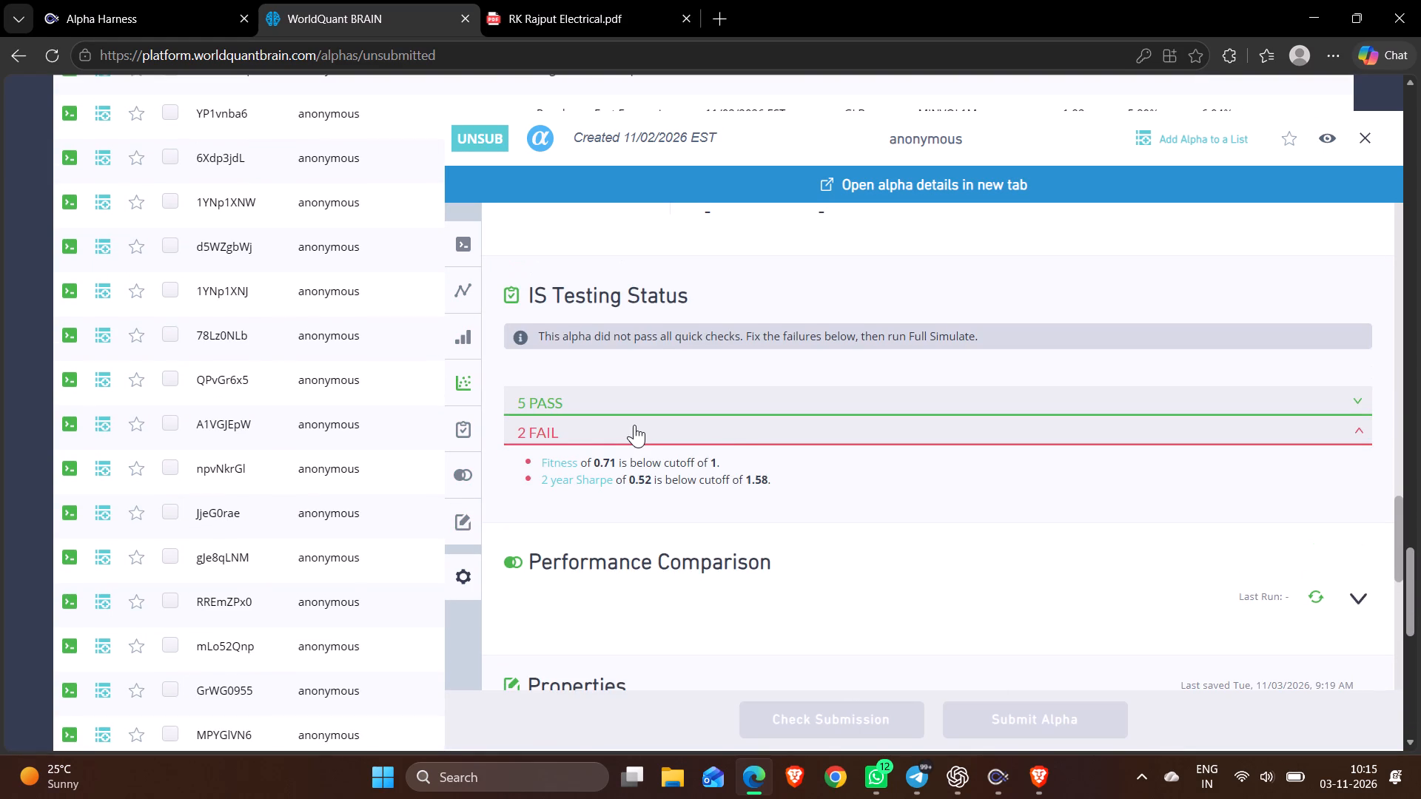
pyautogui.scroll(14, 1170, 463)
pyautogui.scroll(6, 1208, 401)
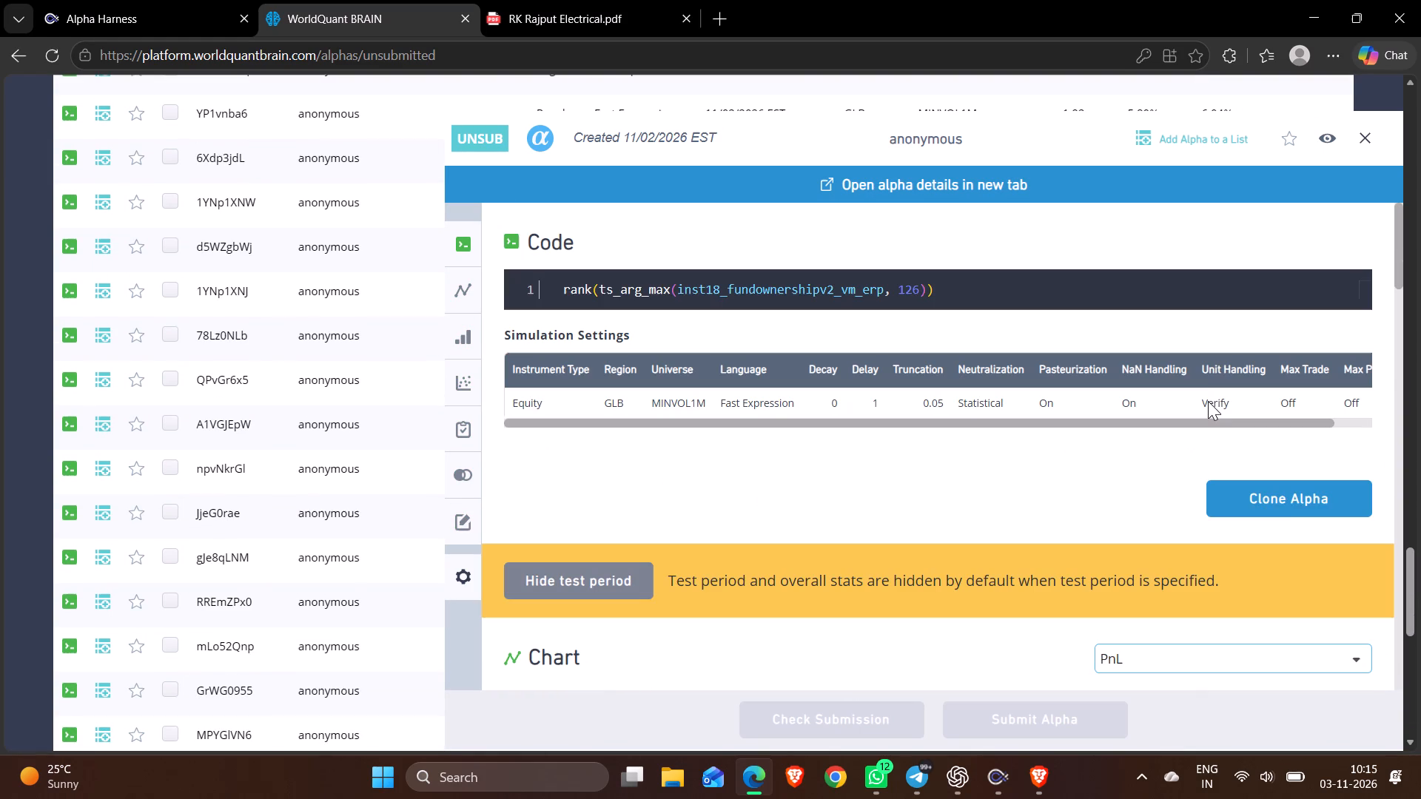
# Clone alpha Xg9owYO8 into a separate simulation tab and try to start a full simulation of the cloned expression.
pyautogui.click(1287, 490)
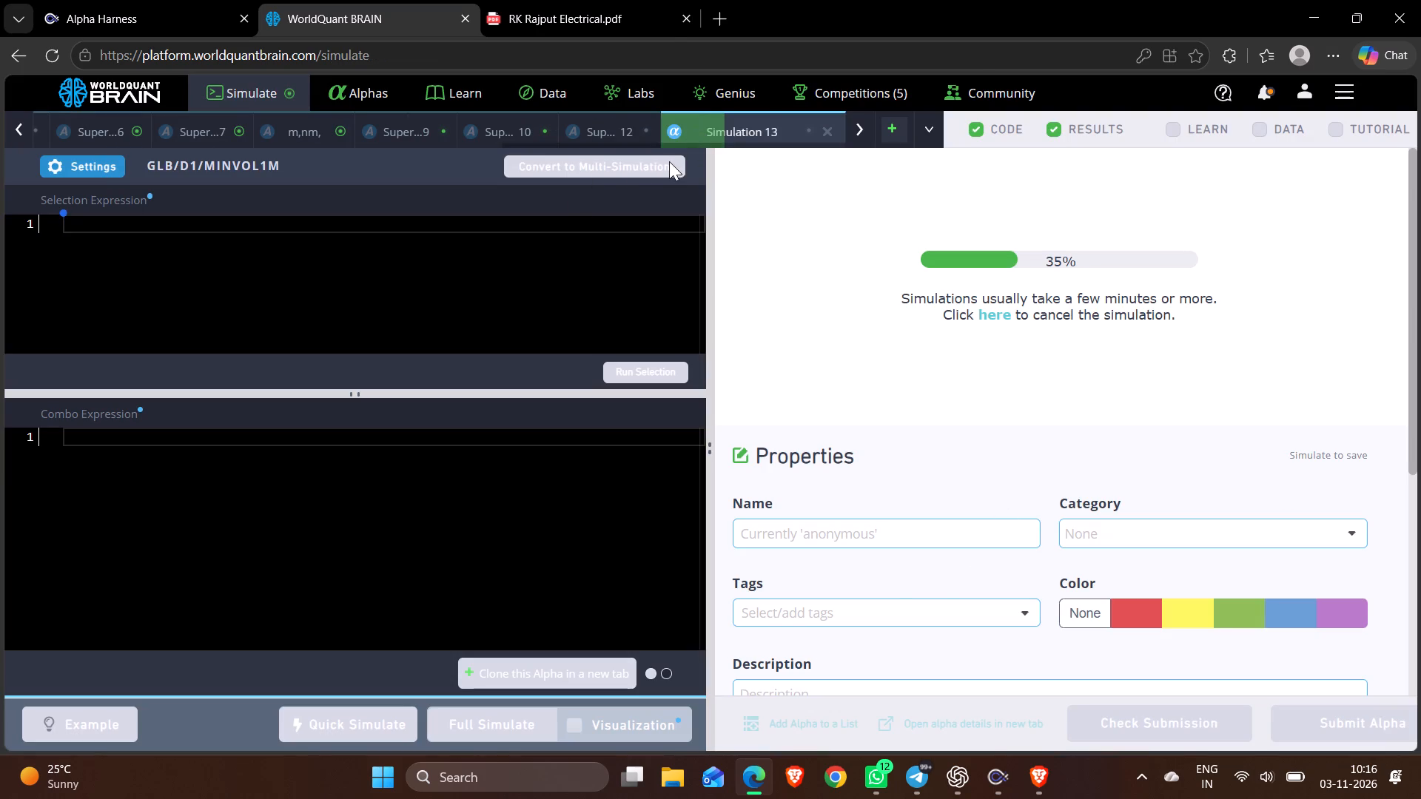
pyautogui.rightClick(730, 130)
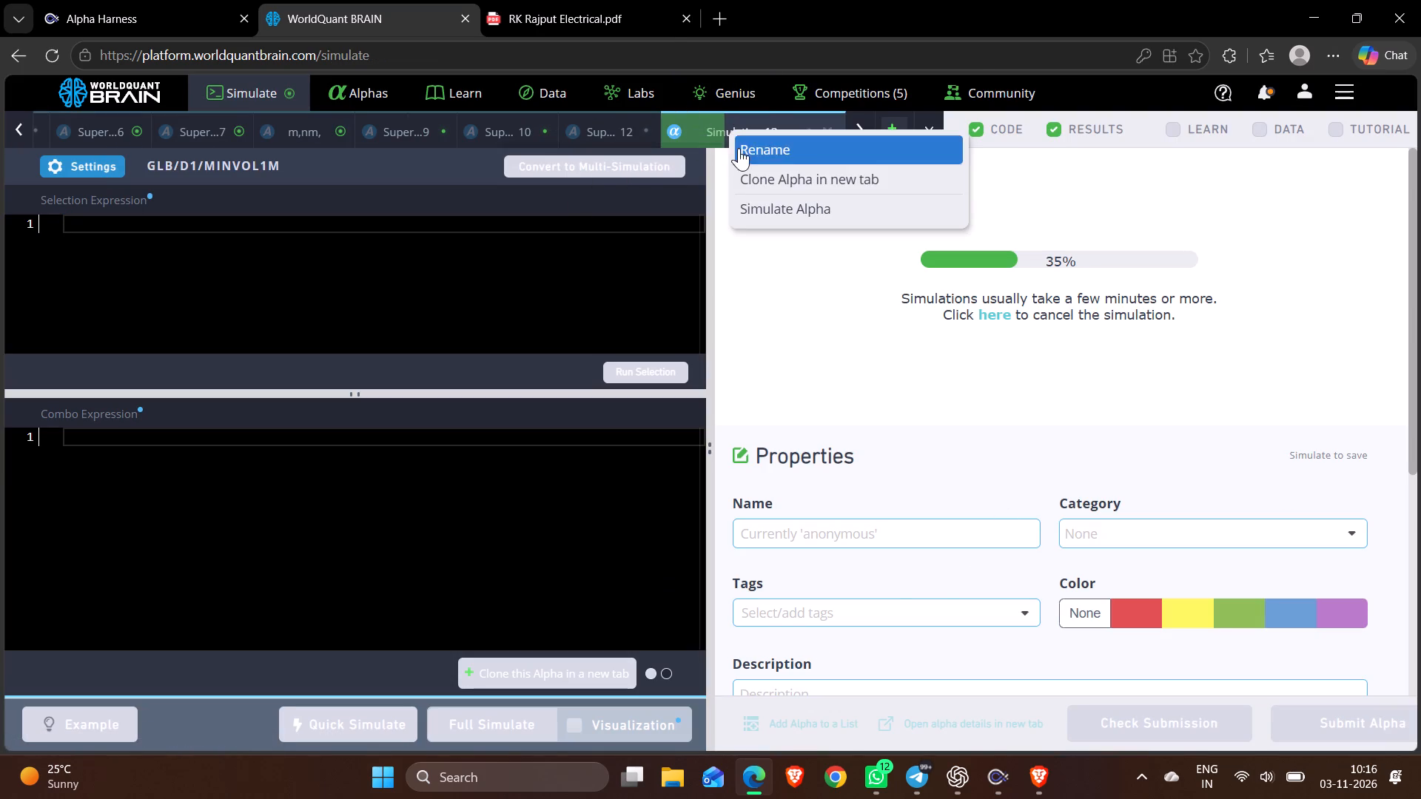
pyautogui.click(796, 187)
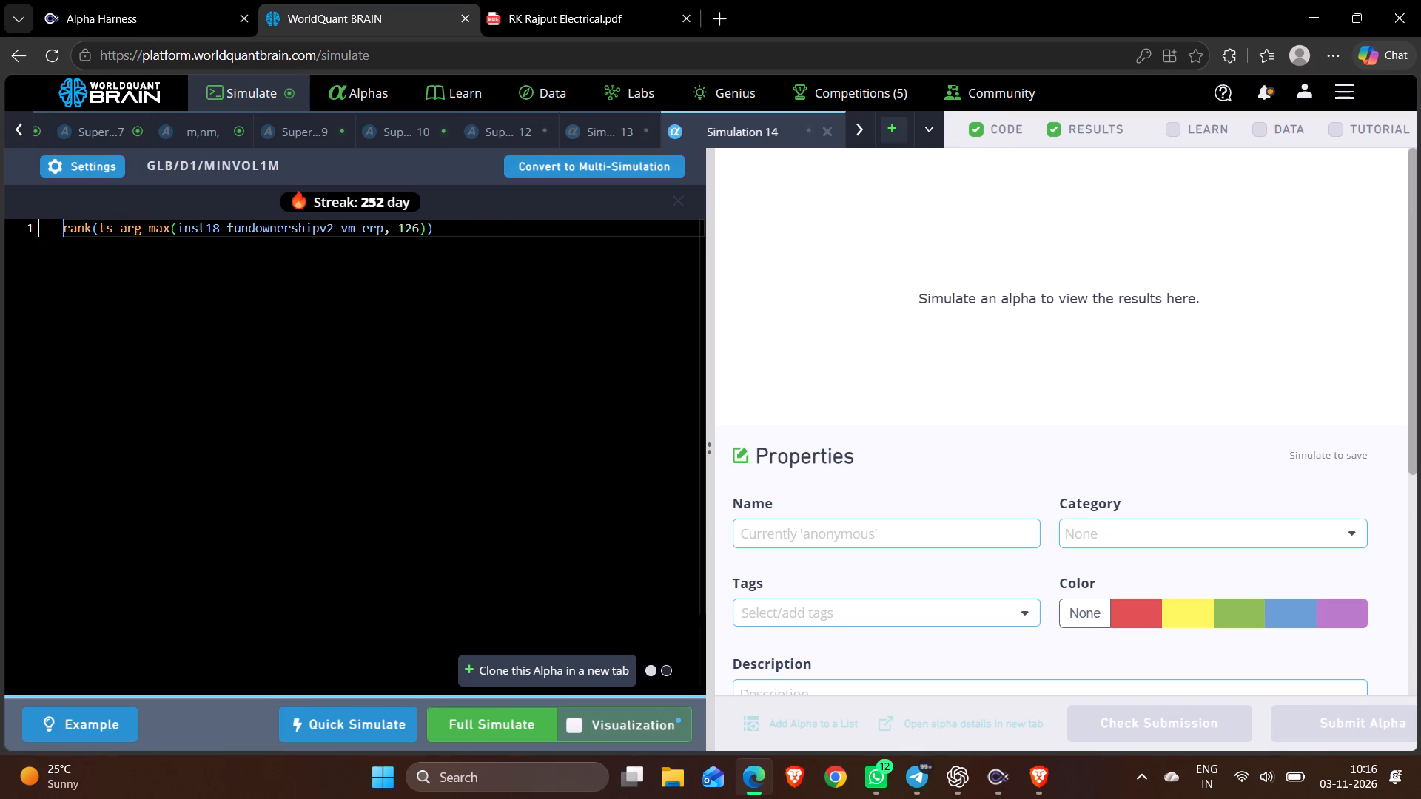
pyautogui.click(463, 719)
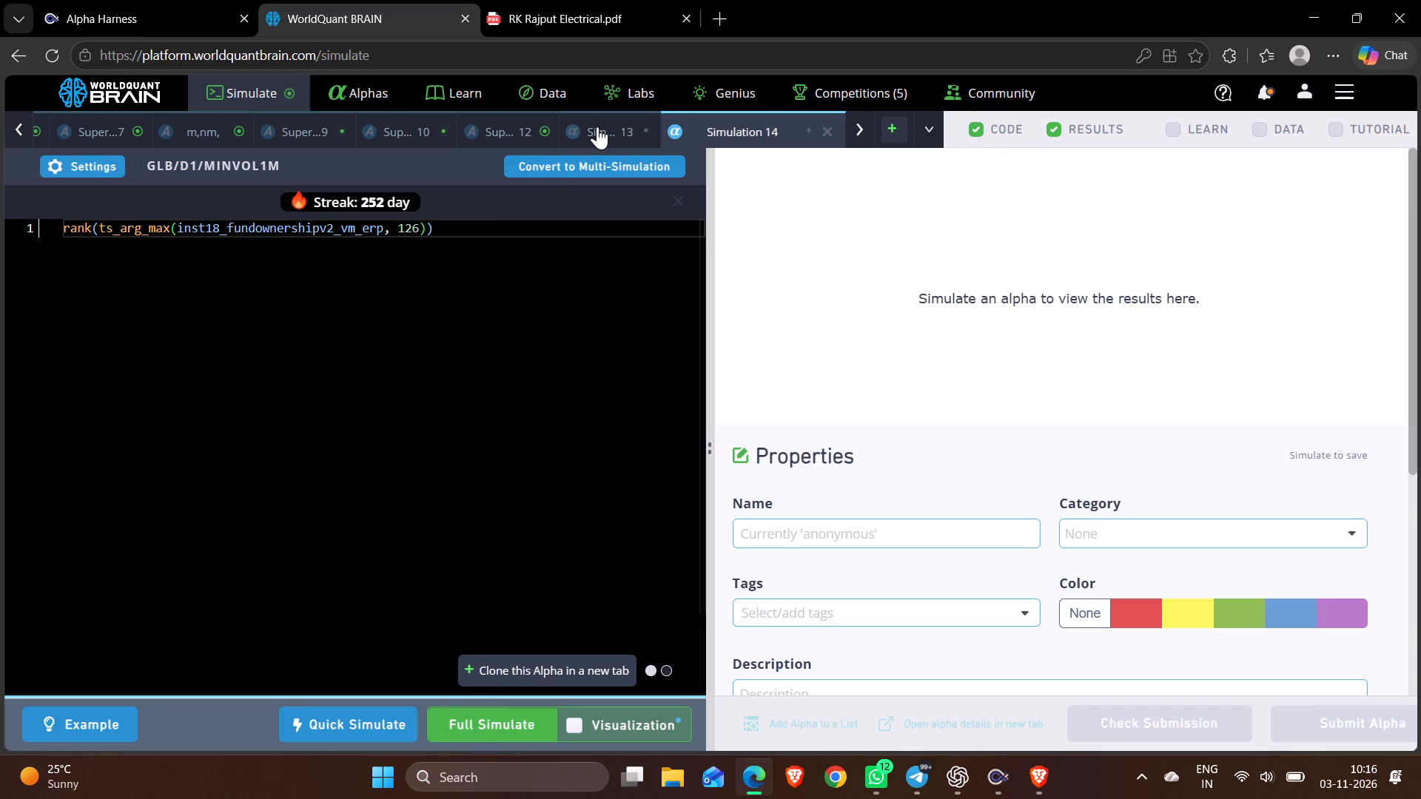
# Close the blank Simulation 13 tab, discarding its unsimulated code.
pyautogui.click(597, 127)
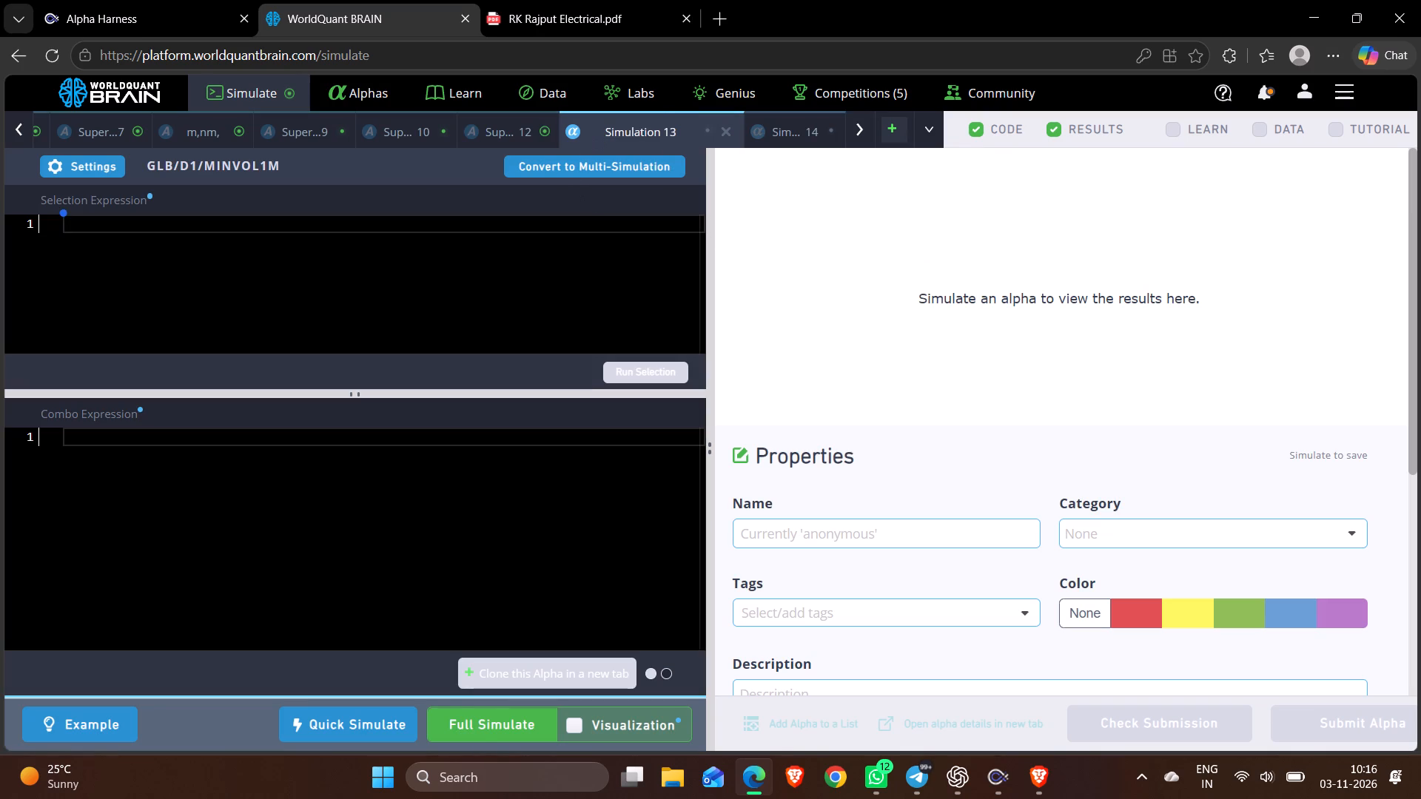
pyautogui.click(727, 129)
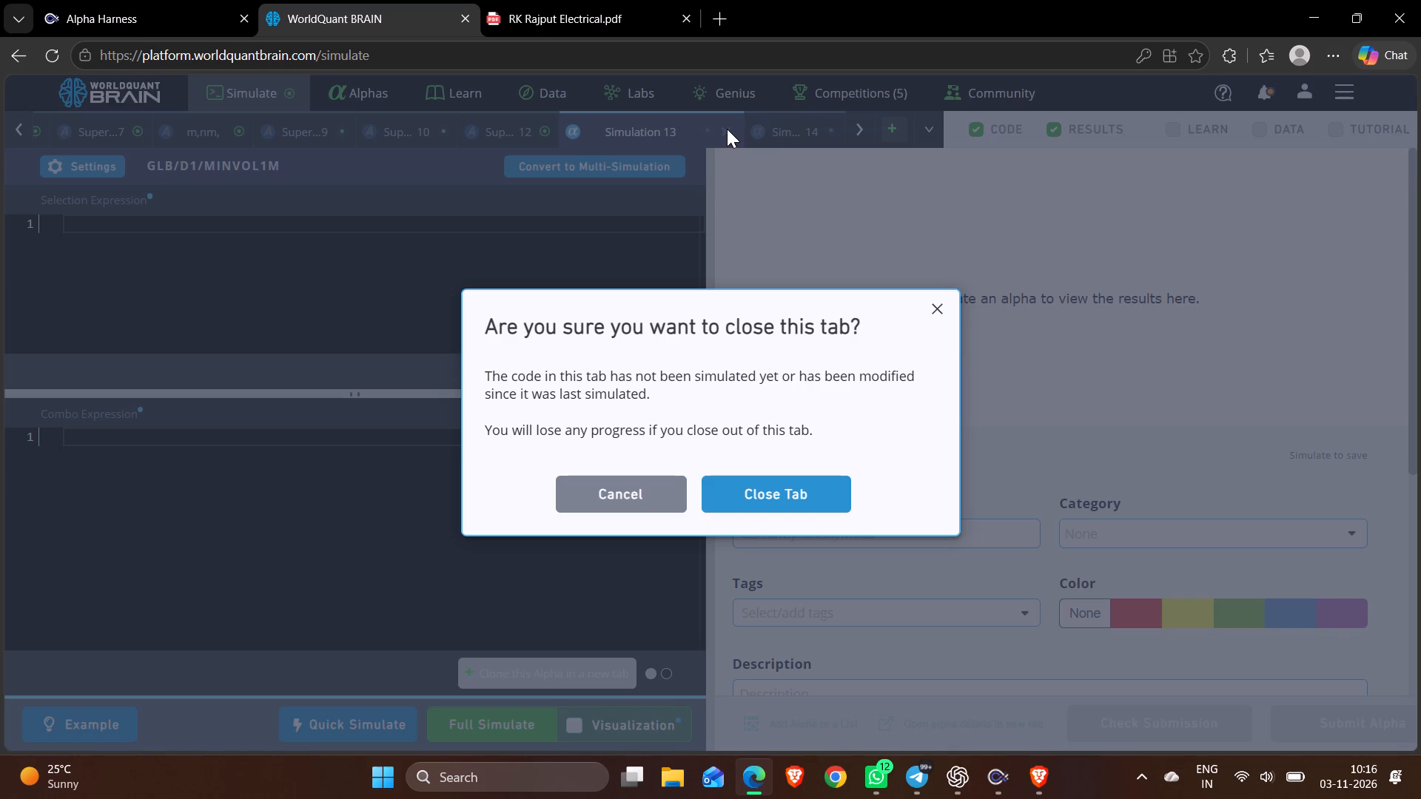
pyautogui.click(773, 490)
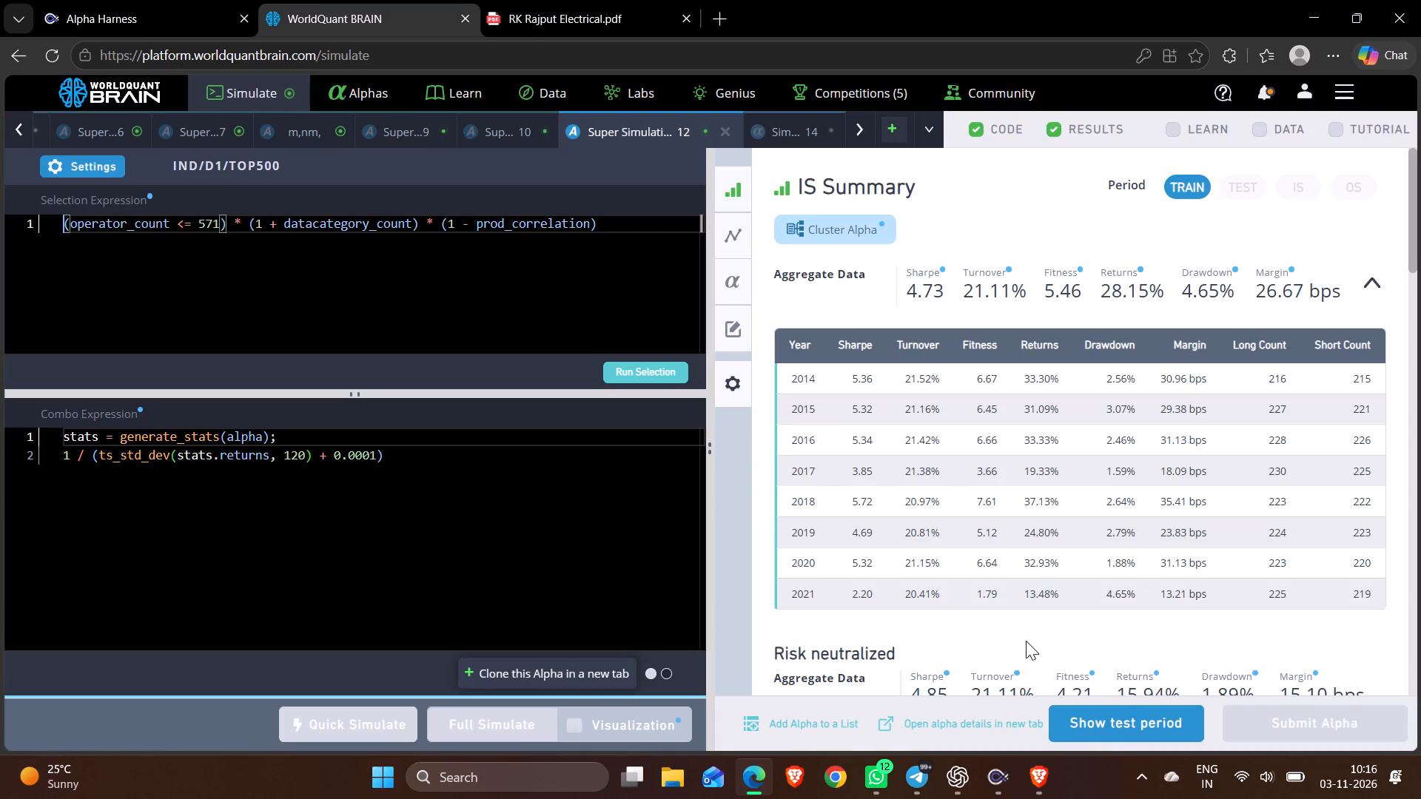
# Show the test period of Super Simulation 12, view its IS-period summary, and look through its results down to the correlation section.
pyautogui.click(1101, 736)
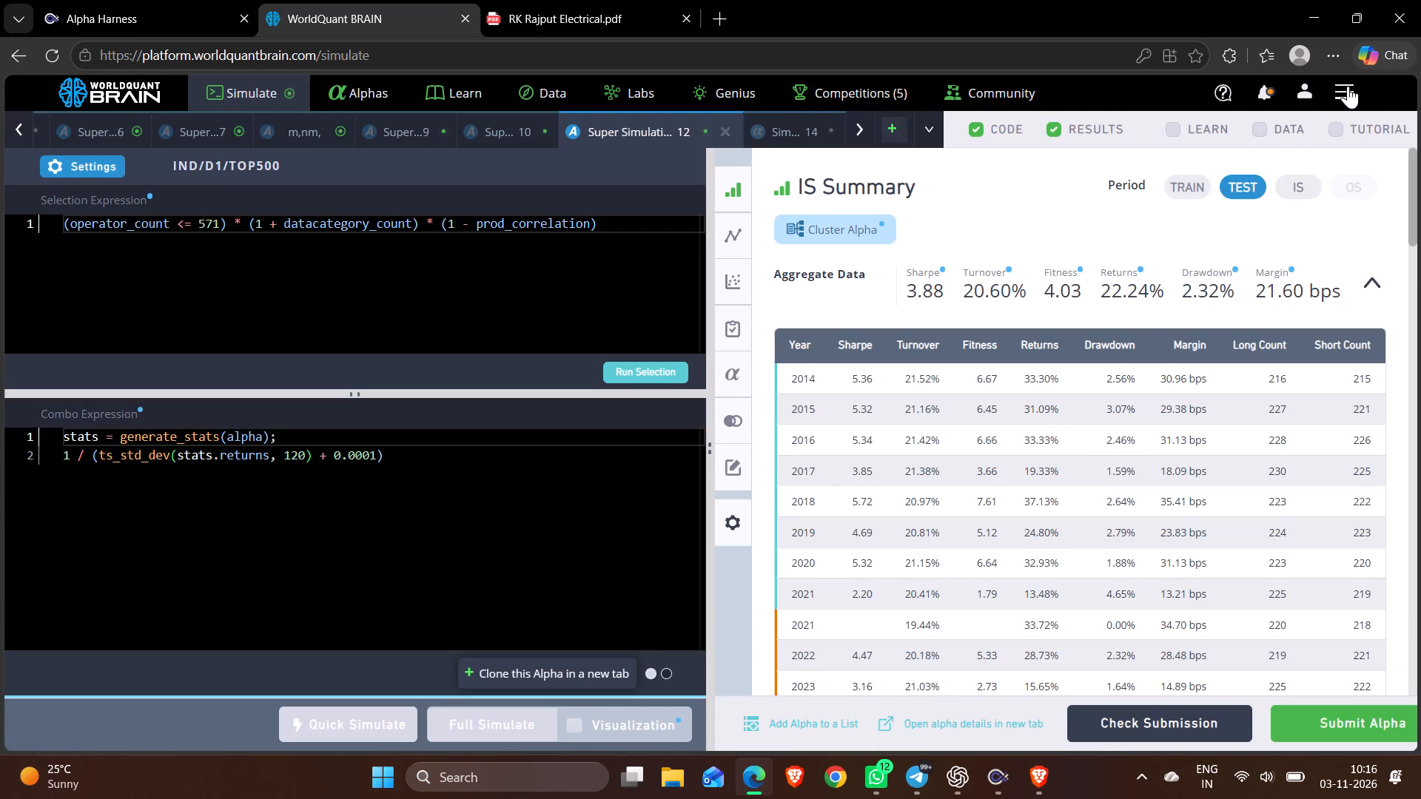
pyautogui.click(1304, 184)
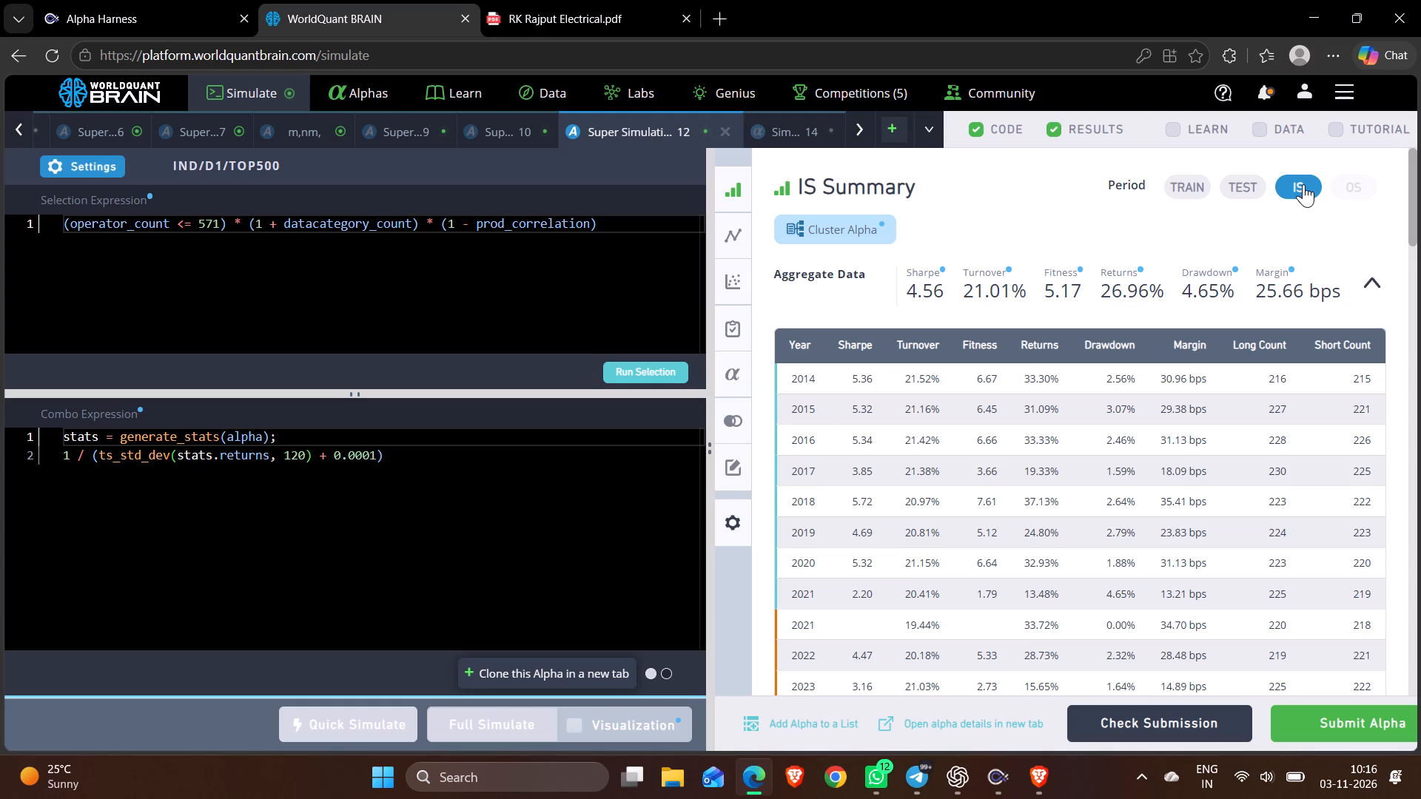
pyautogui.scroll(-13, 1206, 351)
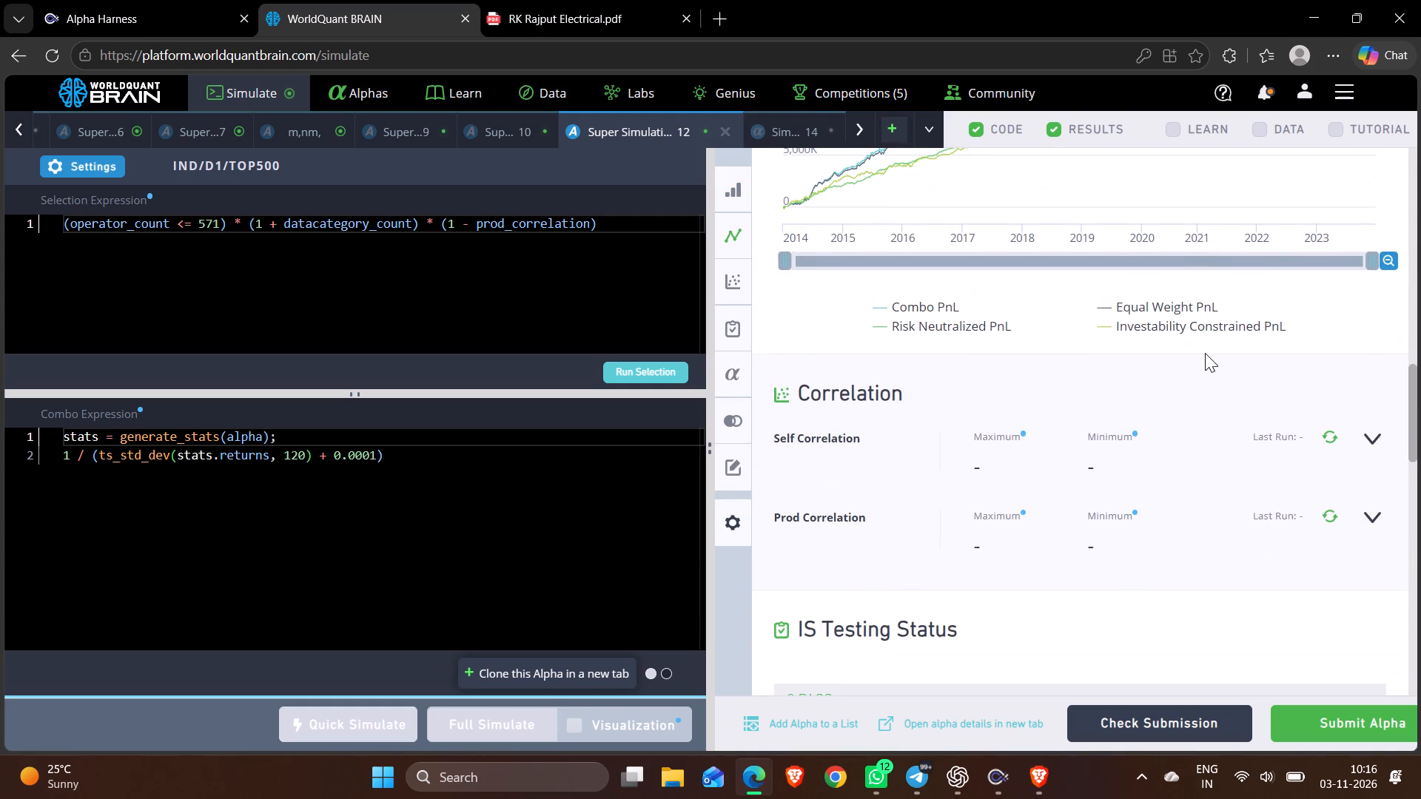
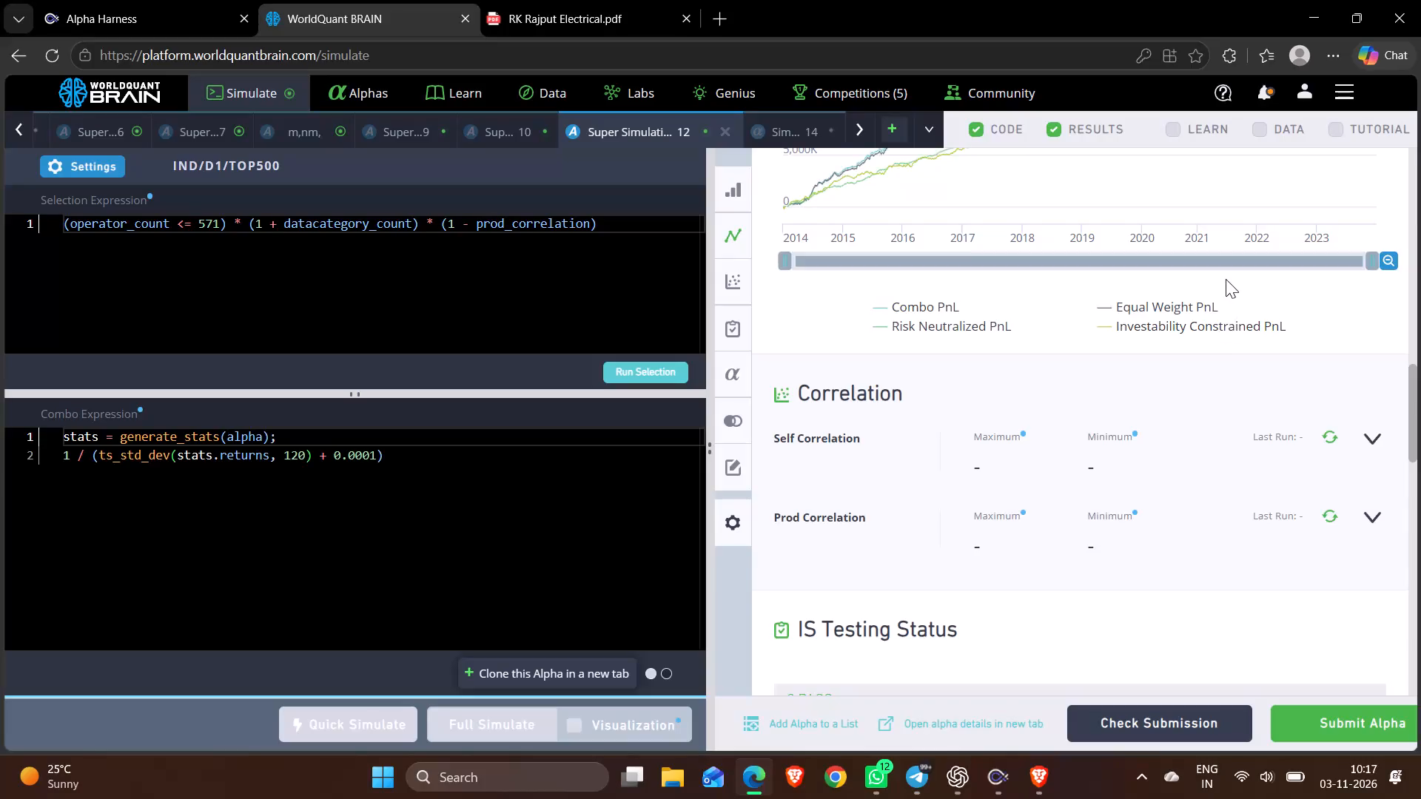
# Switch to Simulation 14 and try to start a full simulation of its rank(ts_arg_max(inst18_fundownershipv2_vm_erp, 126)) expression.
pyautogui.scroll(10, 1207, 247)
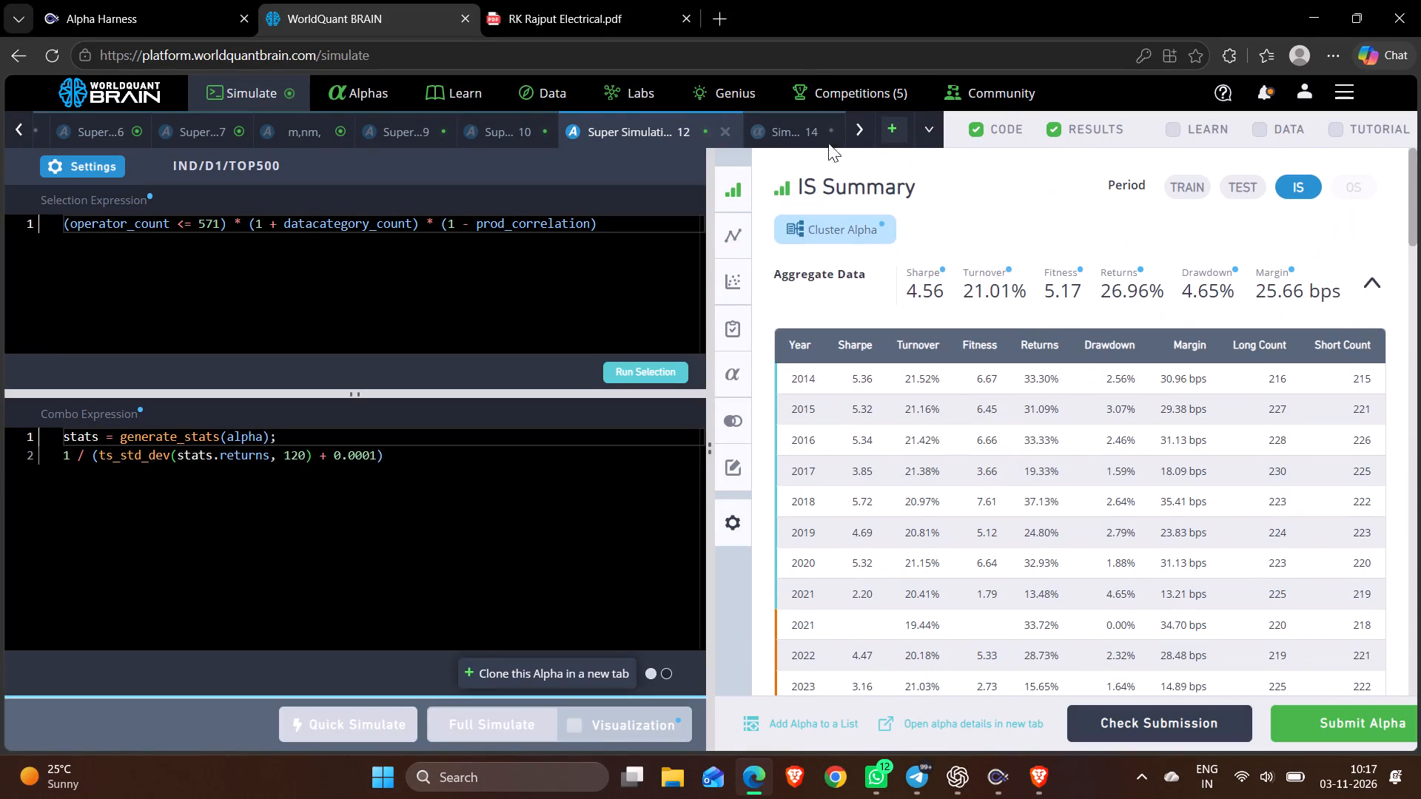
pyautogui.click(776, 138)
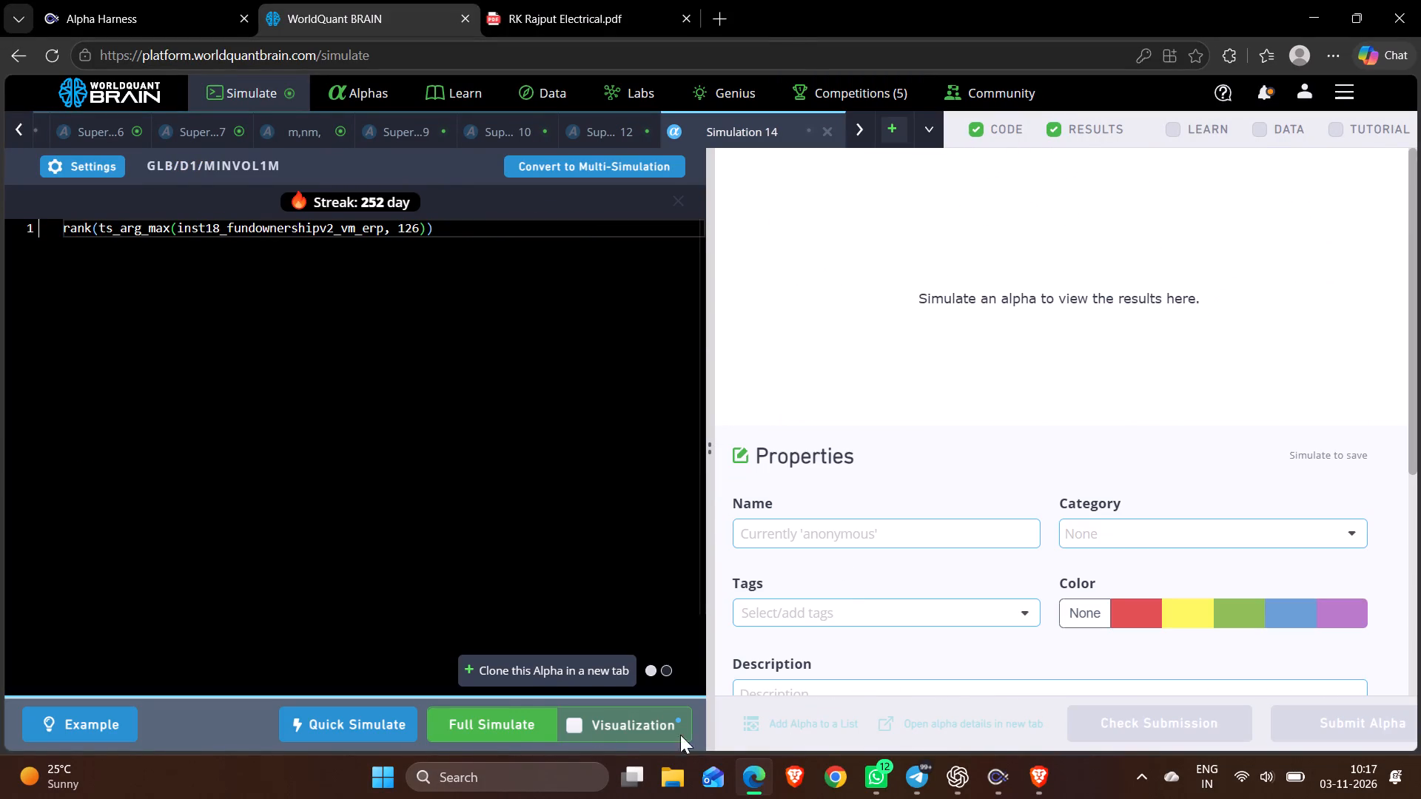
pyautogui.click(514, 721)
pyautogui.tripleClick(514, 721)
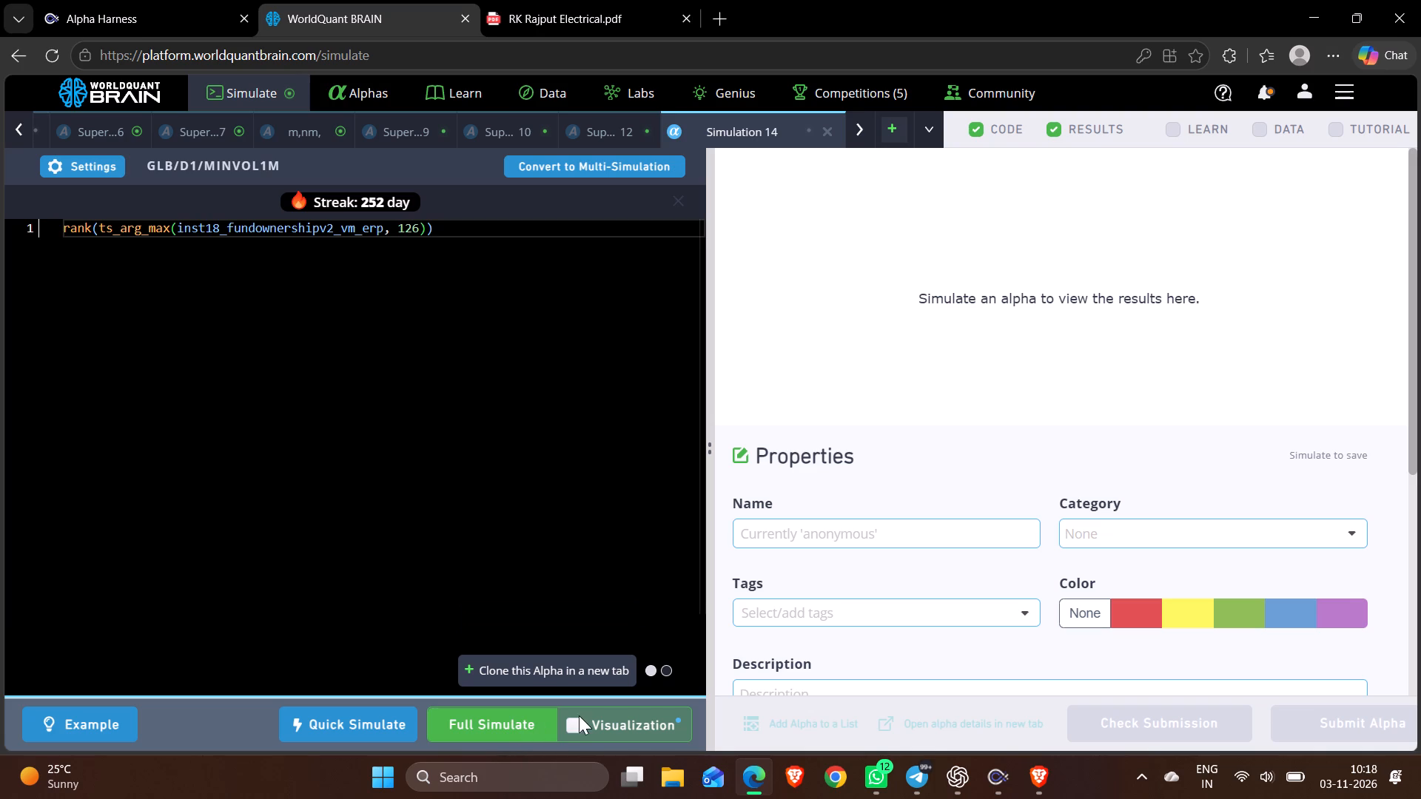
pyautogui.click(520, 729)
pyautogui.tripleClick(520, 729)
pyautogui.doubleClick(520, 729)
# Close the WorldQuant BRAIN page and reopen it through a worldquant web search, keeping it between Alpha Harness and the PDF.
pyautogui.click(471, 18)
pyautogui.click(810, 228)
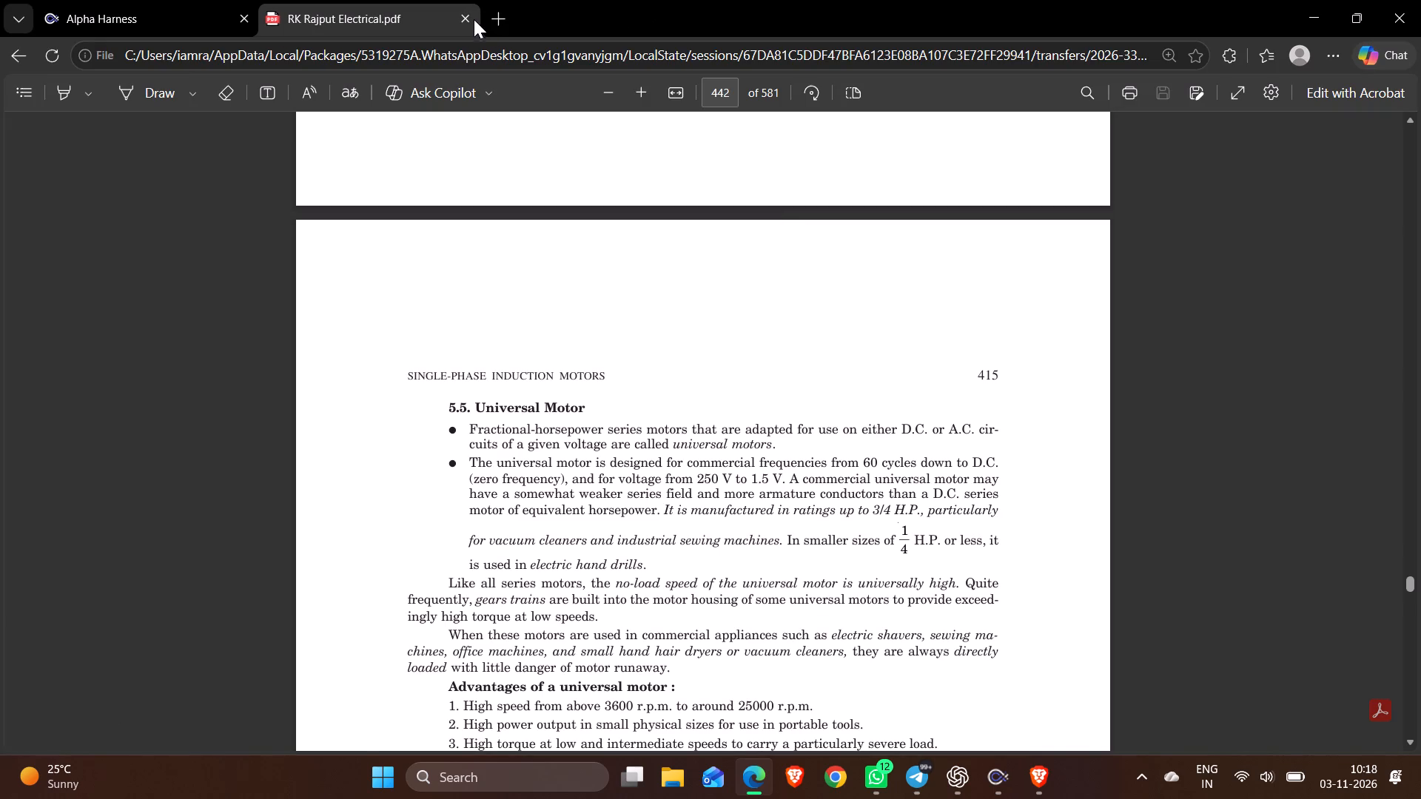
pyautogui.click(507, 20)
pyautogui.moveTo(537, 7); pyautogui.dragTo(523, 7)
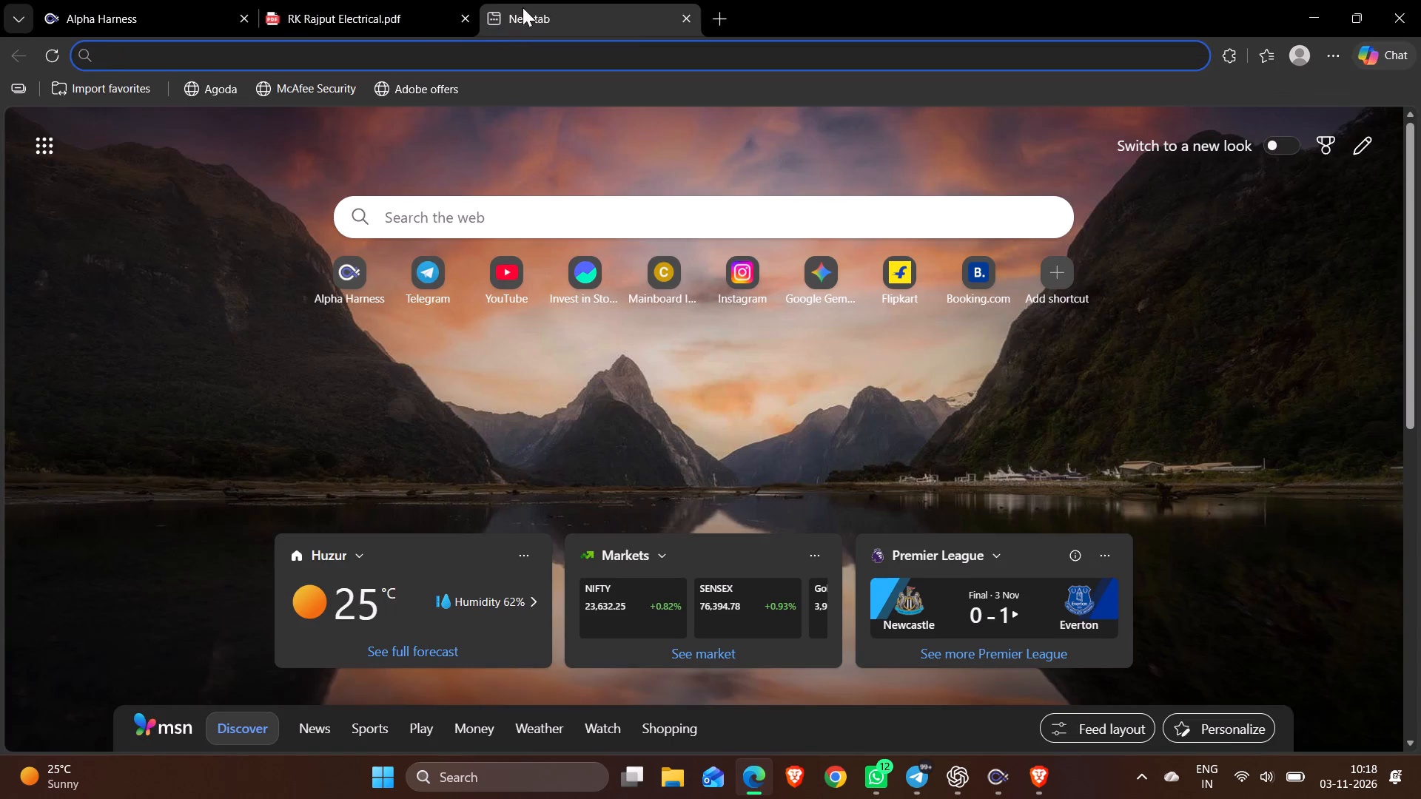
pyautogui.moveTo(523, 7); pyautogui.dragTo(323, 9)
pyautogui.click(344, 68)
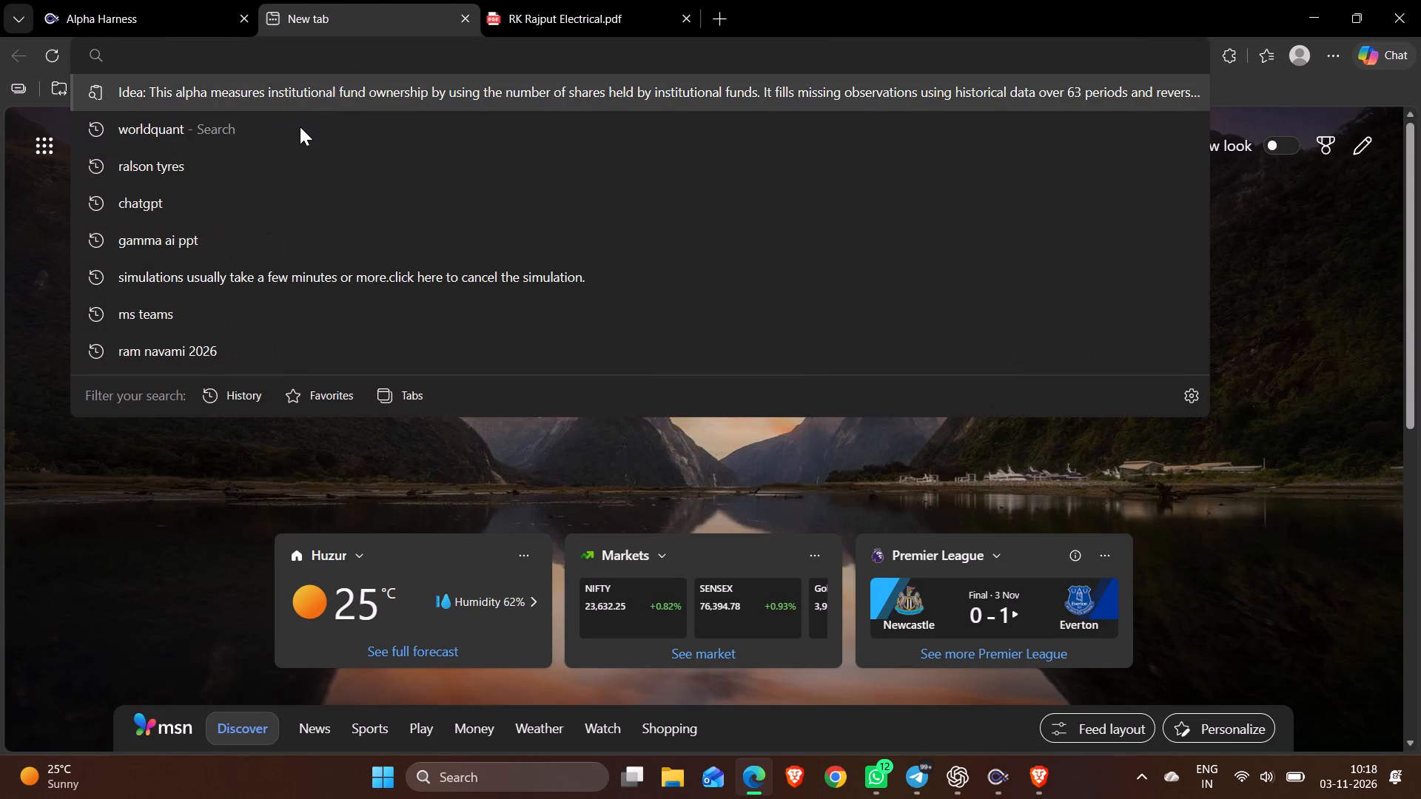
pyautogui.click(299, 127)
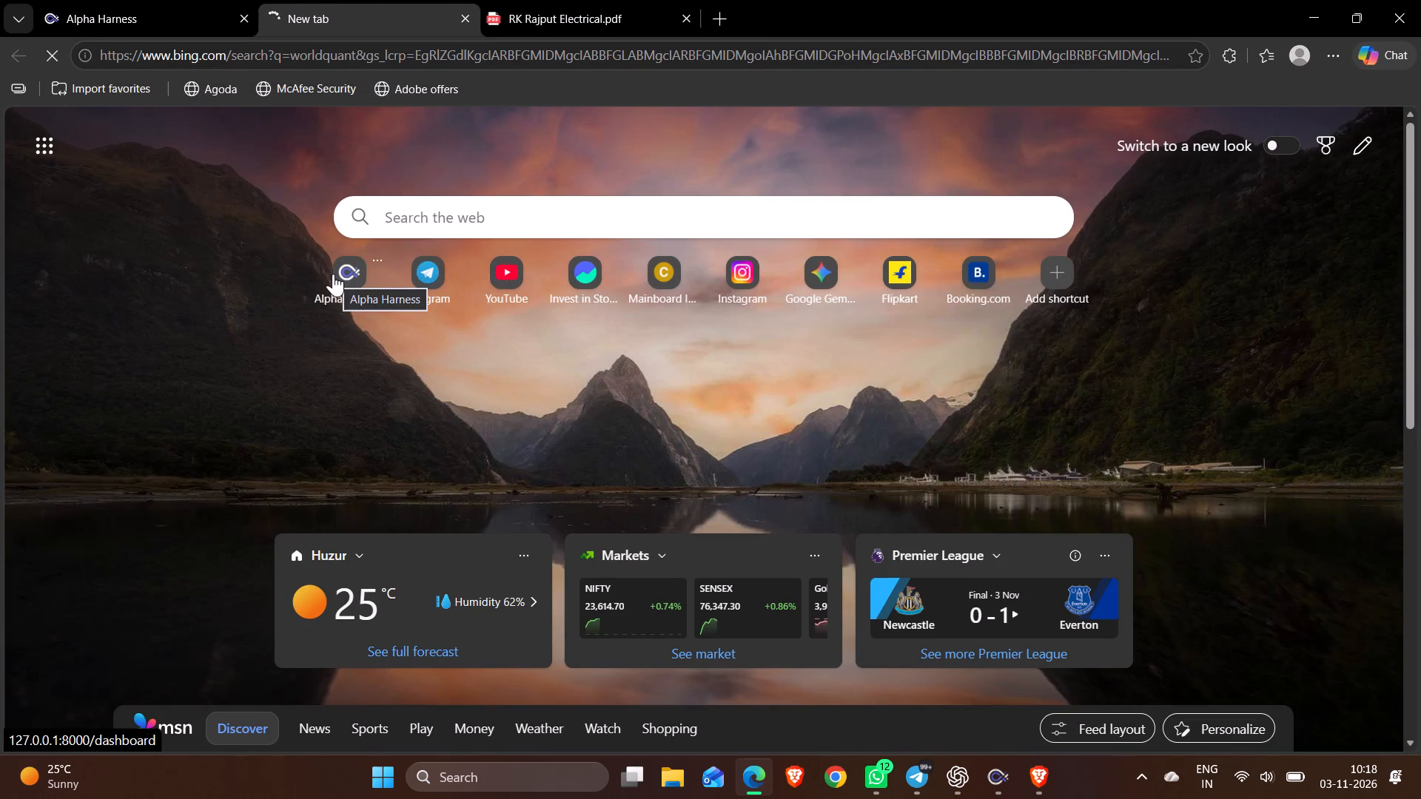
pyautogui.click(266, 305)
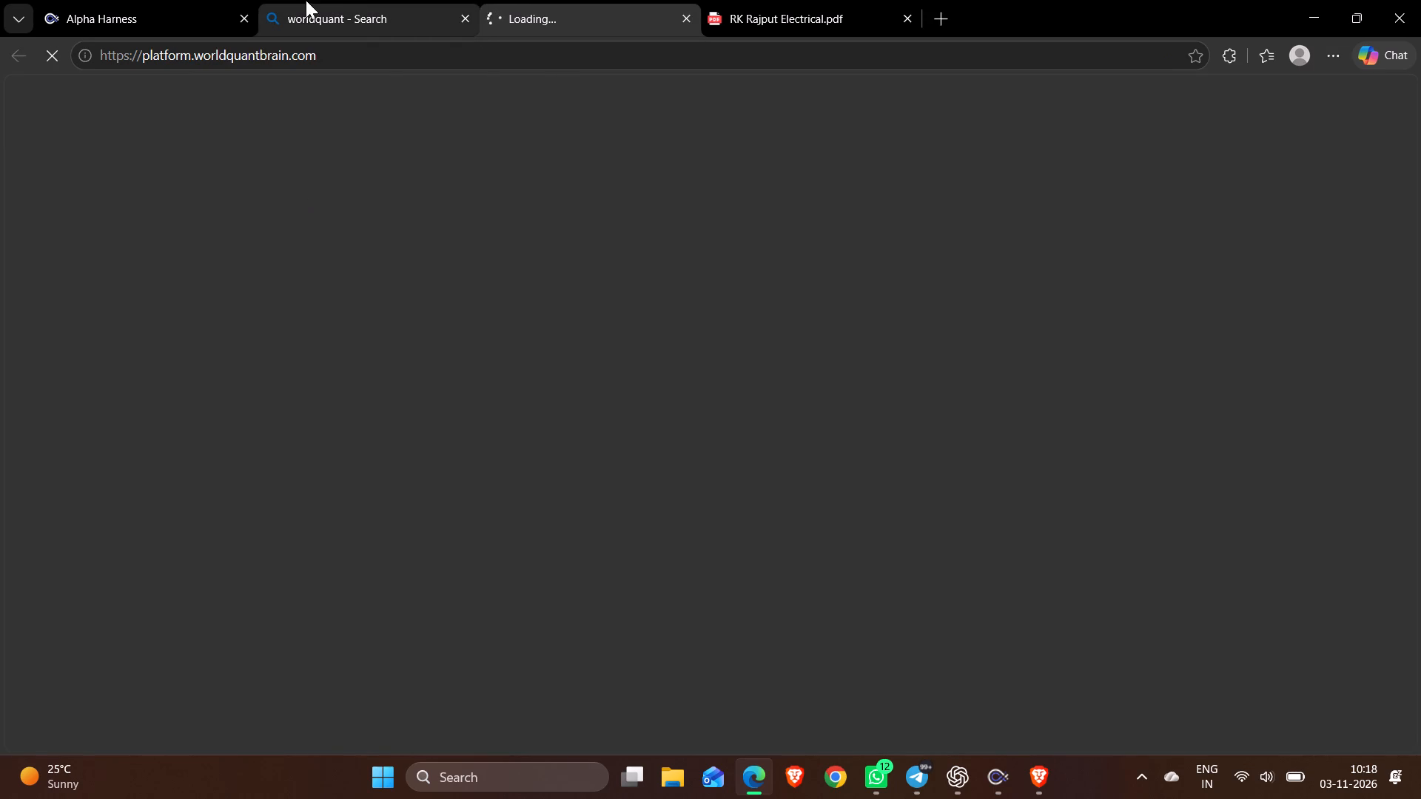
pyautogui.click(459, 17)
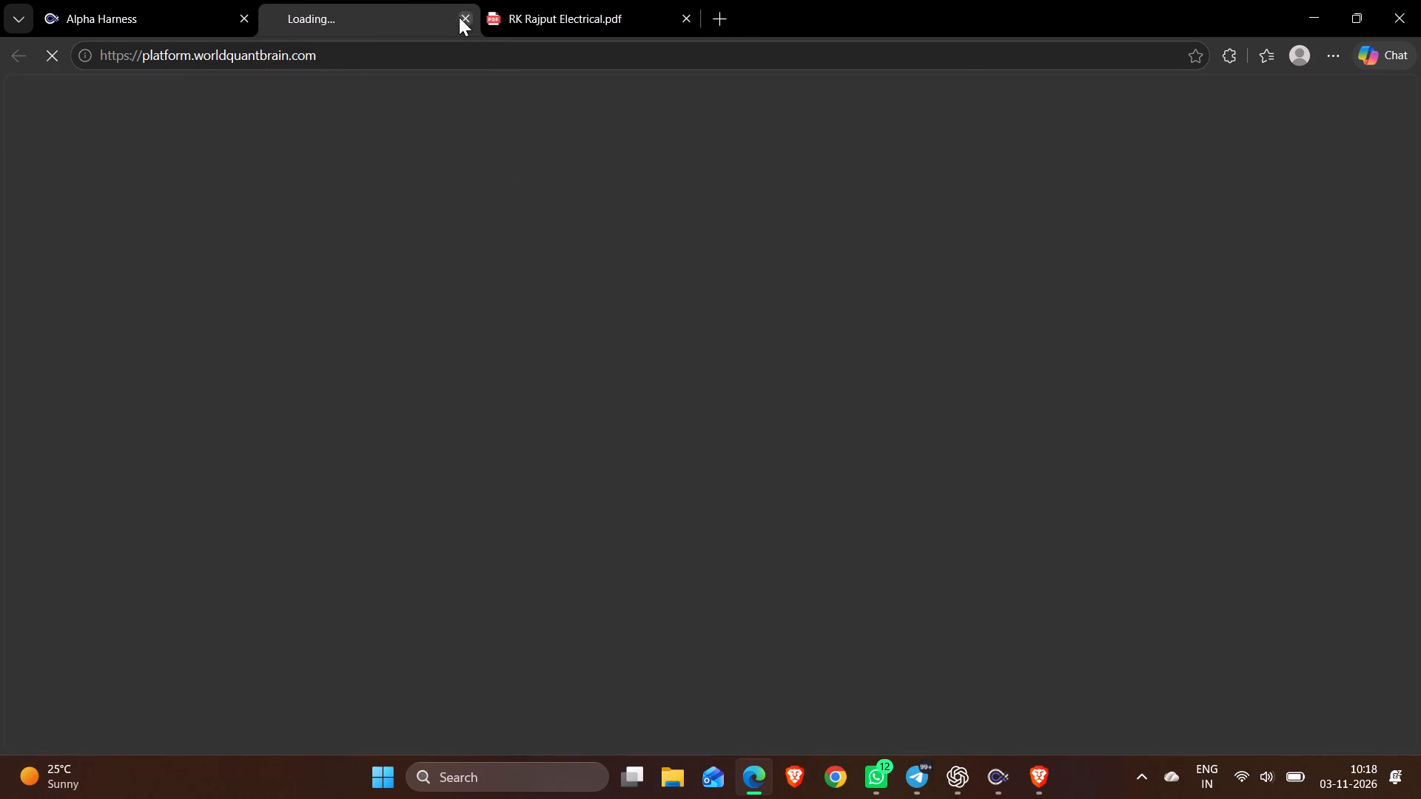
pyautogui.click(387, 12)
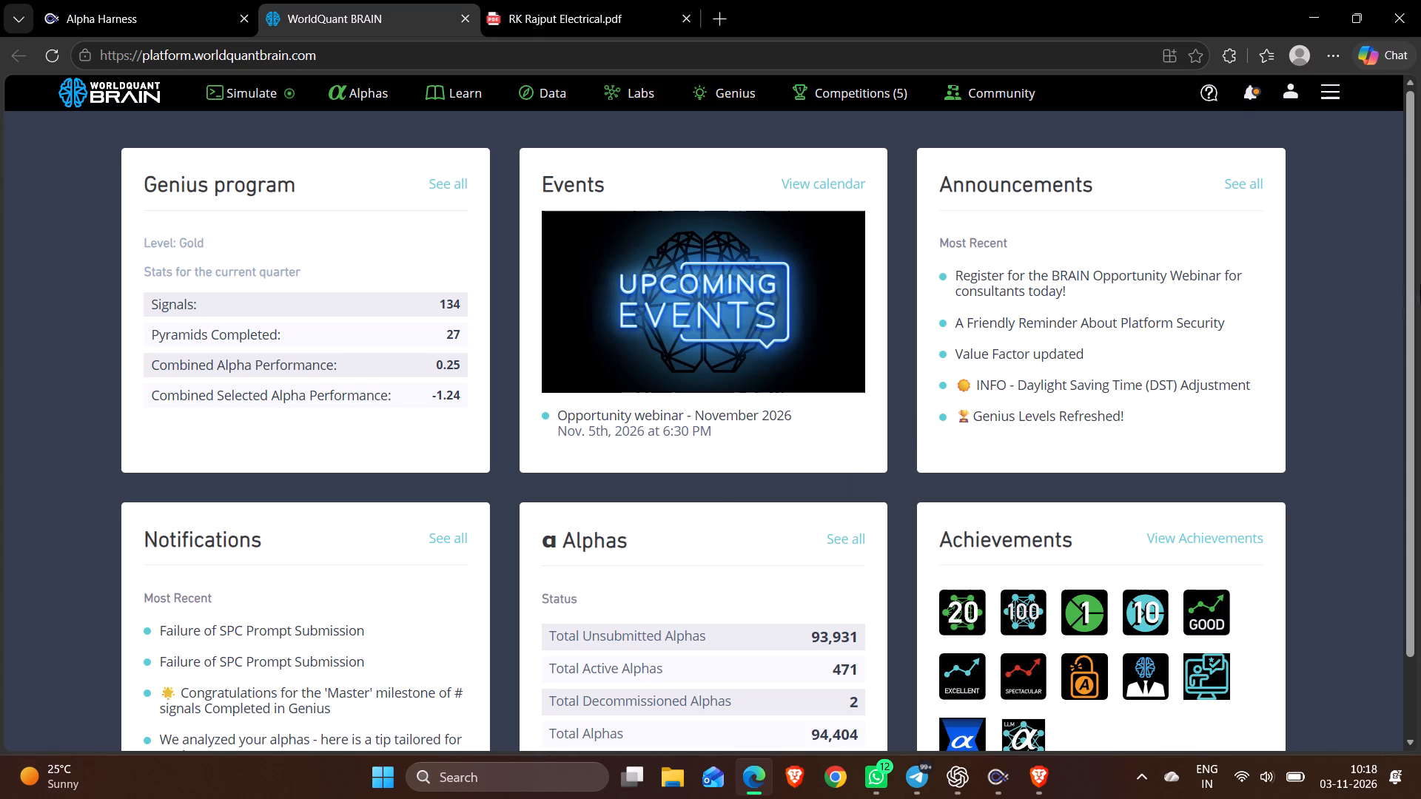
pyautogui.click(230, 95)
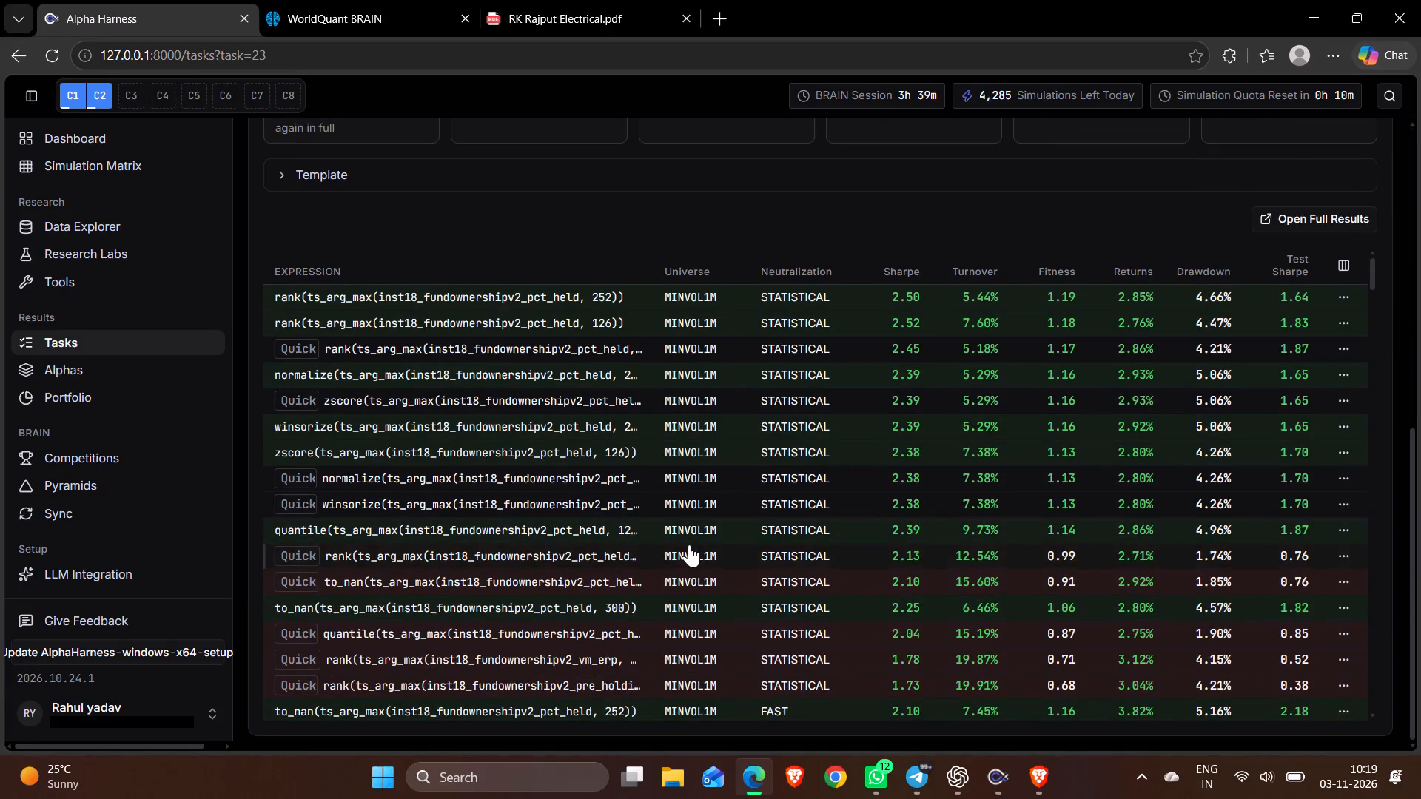
pyautogui.scroll(-2, 687, 539)
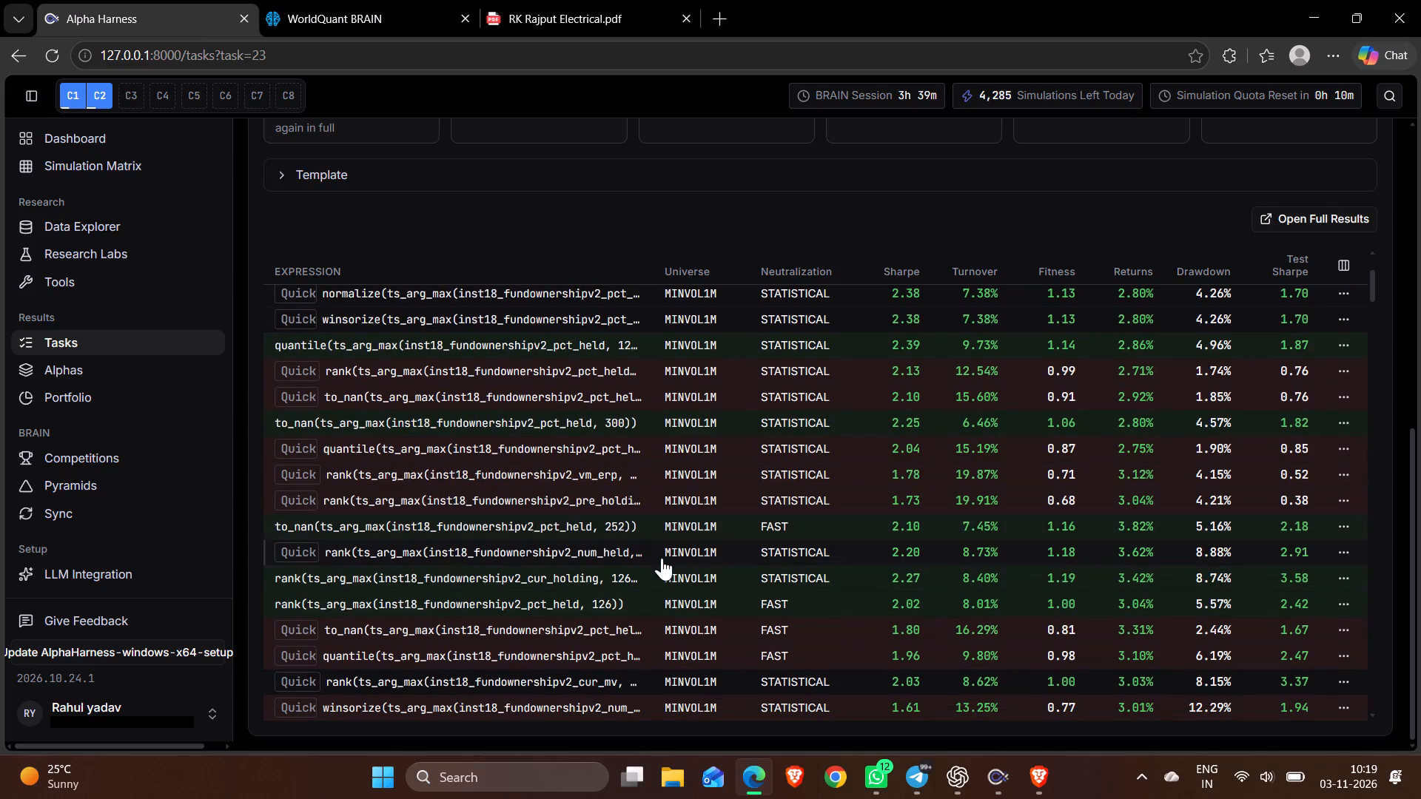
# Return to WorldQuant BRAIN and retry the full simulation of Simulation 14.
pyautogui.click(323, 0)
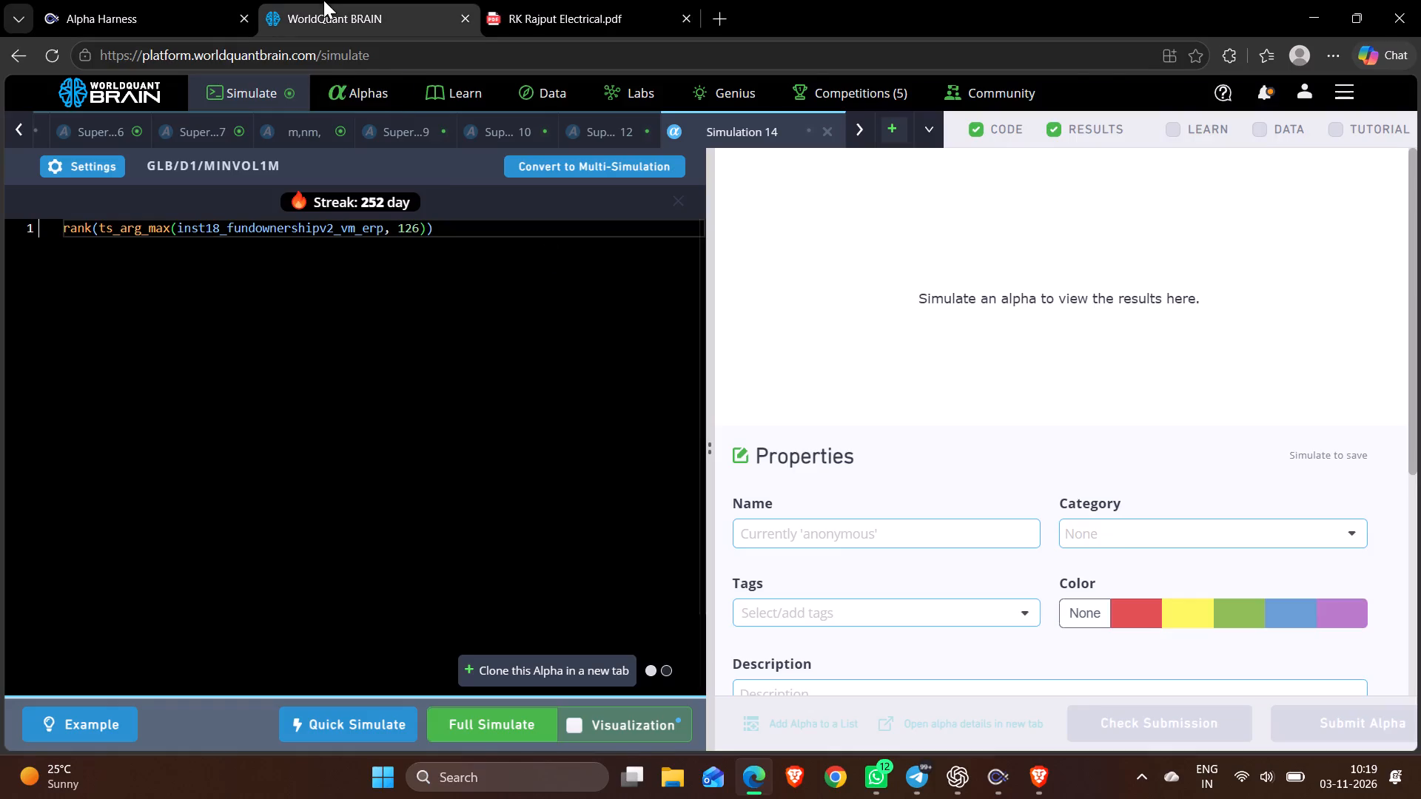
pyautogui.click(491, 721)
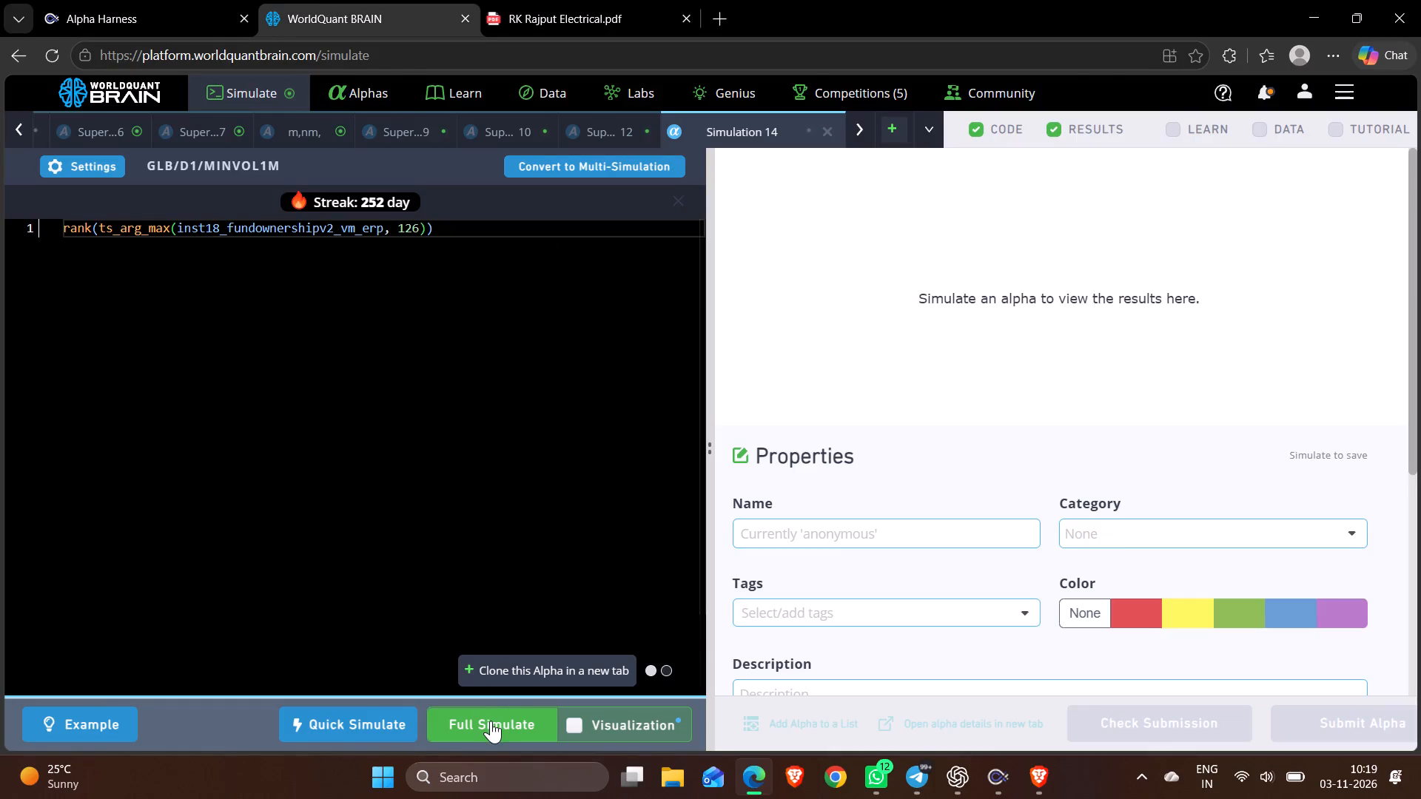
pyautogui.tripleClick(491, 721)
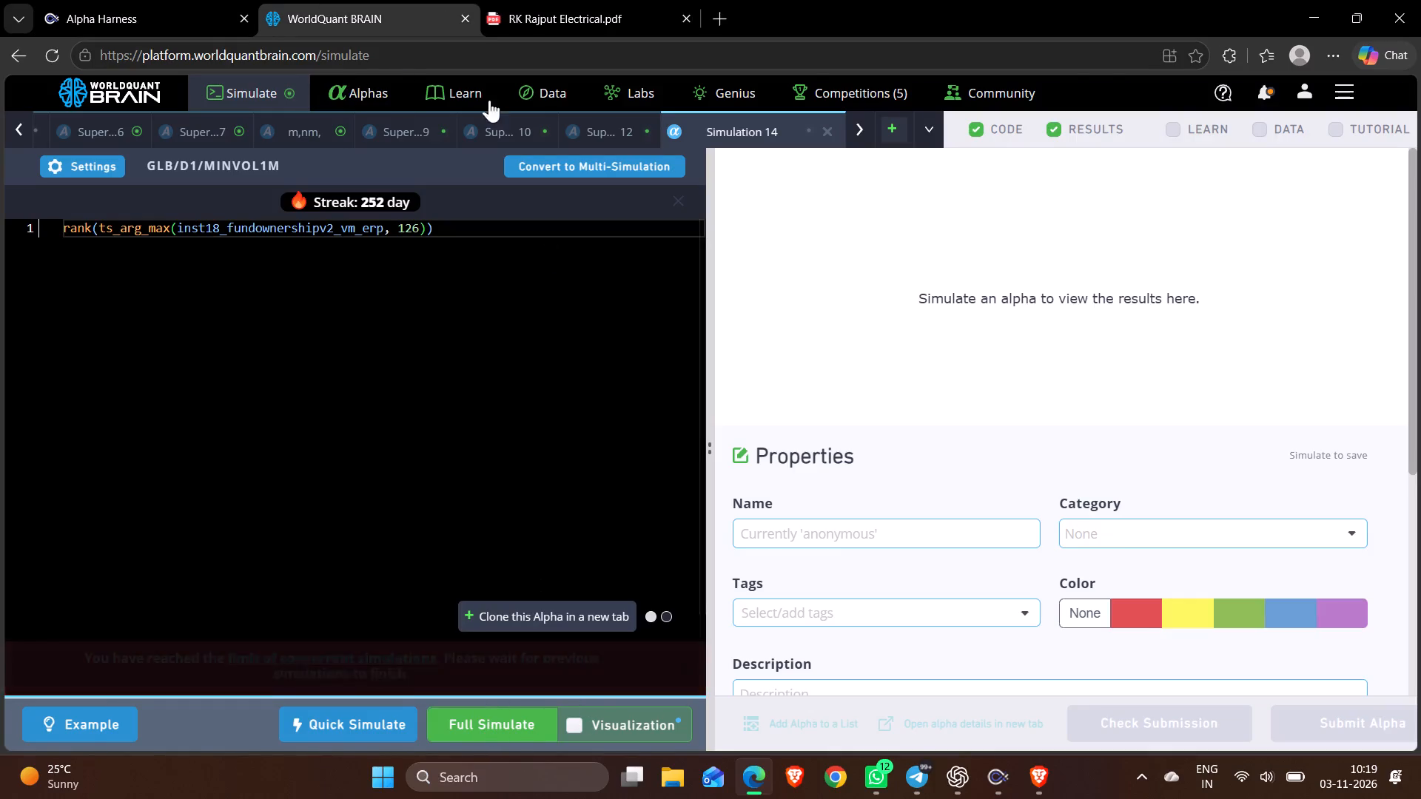
# Close the BRAIN page without saving, reopen it through a worldquant web search, and place it between Alpha Harness and the PDF.
pyautogui.click(462, 21)
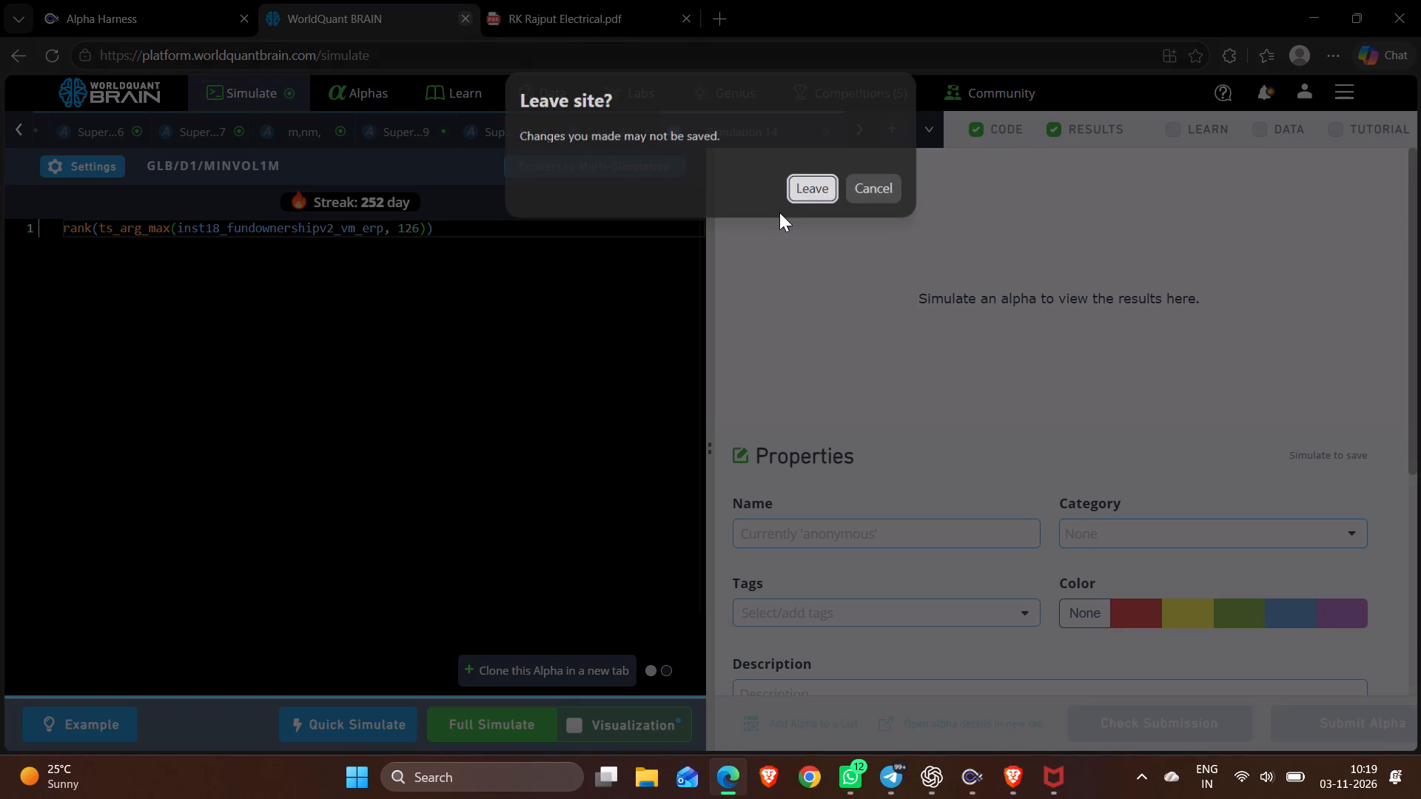
pyautogui.click(790, 194)
pyautogui.click(500, 12)
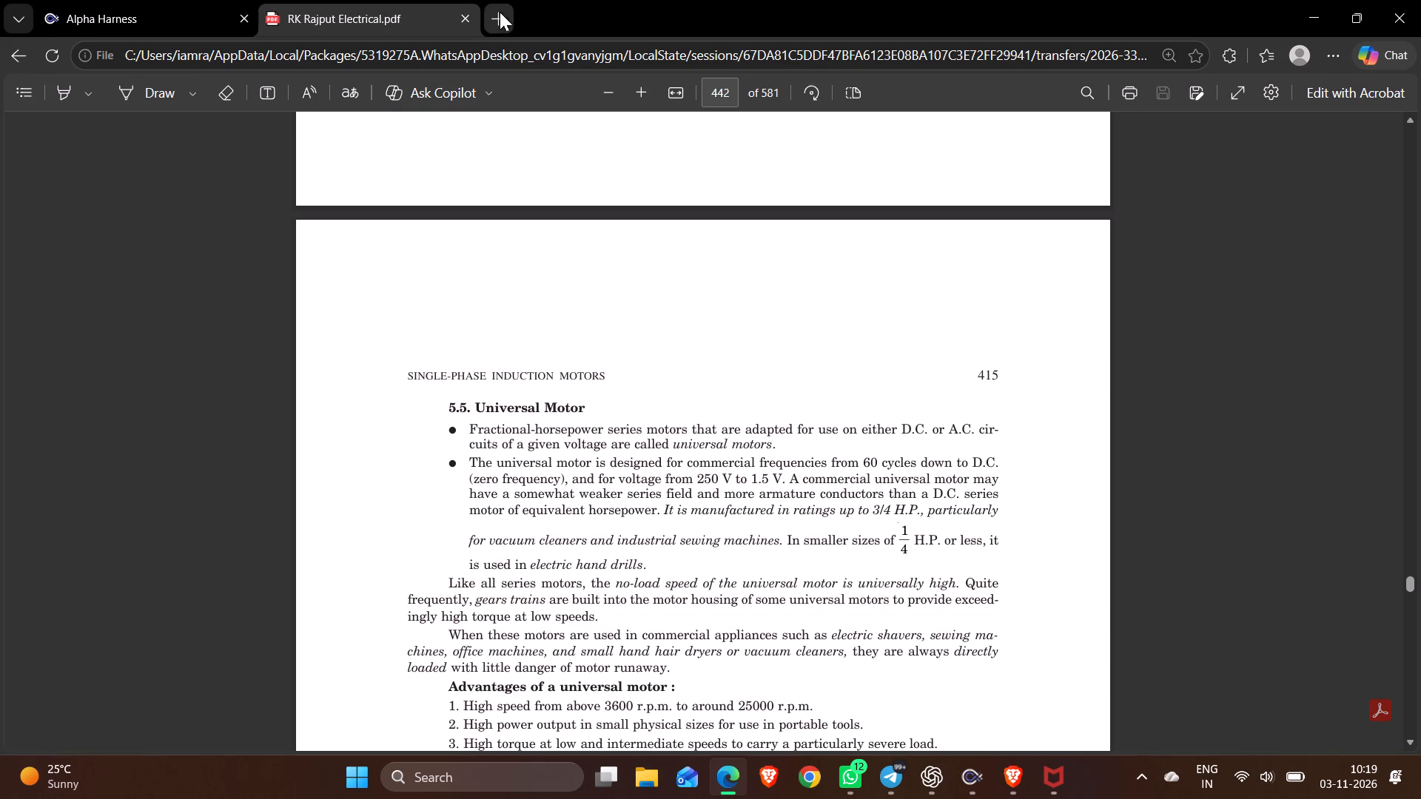
pyautogui.click(380, 38)
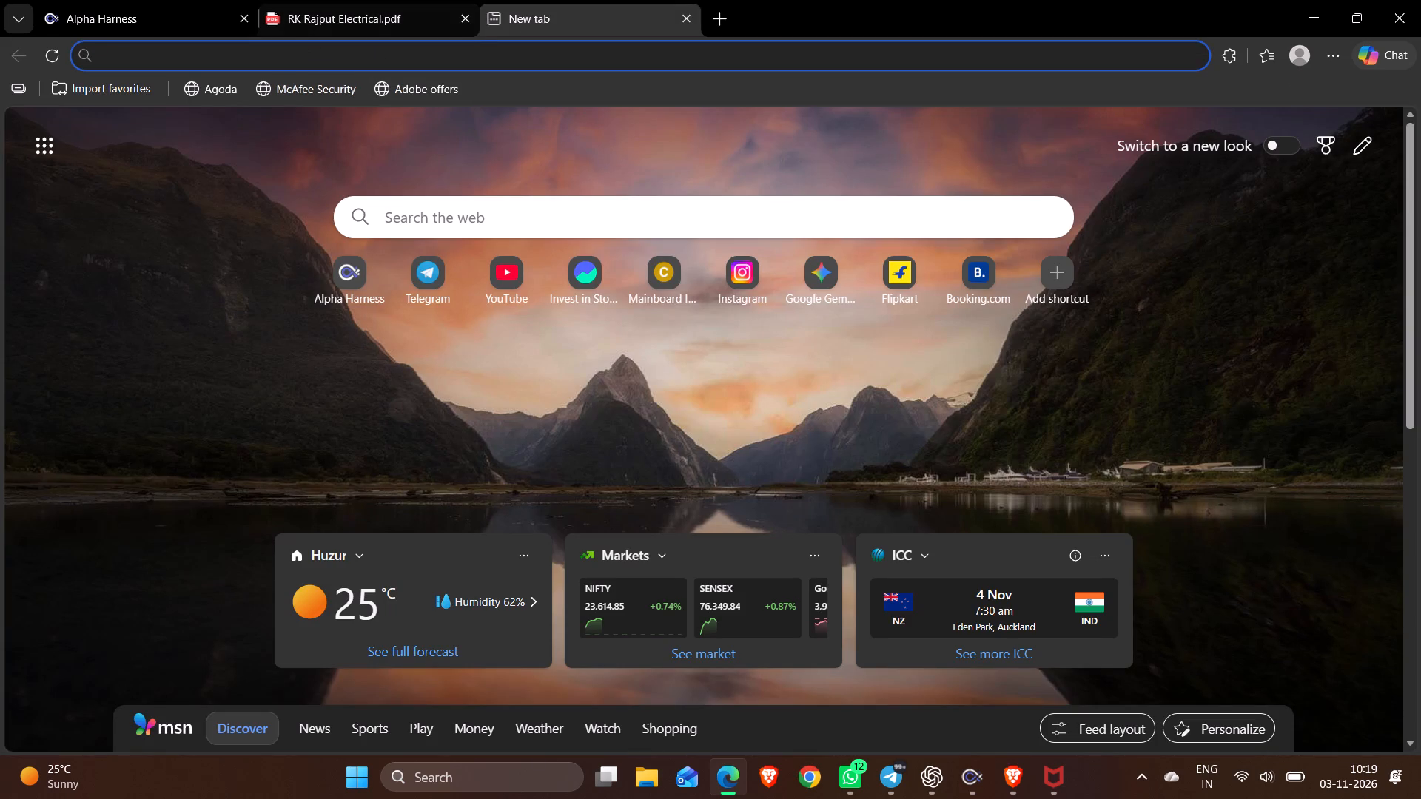
pyautogui.click(303, 46)
pyautogui.click(259, 107)
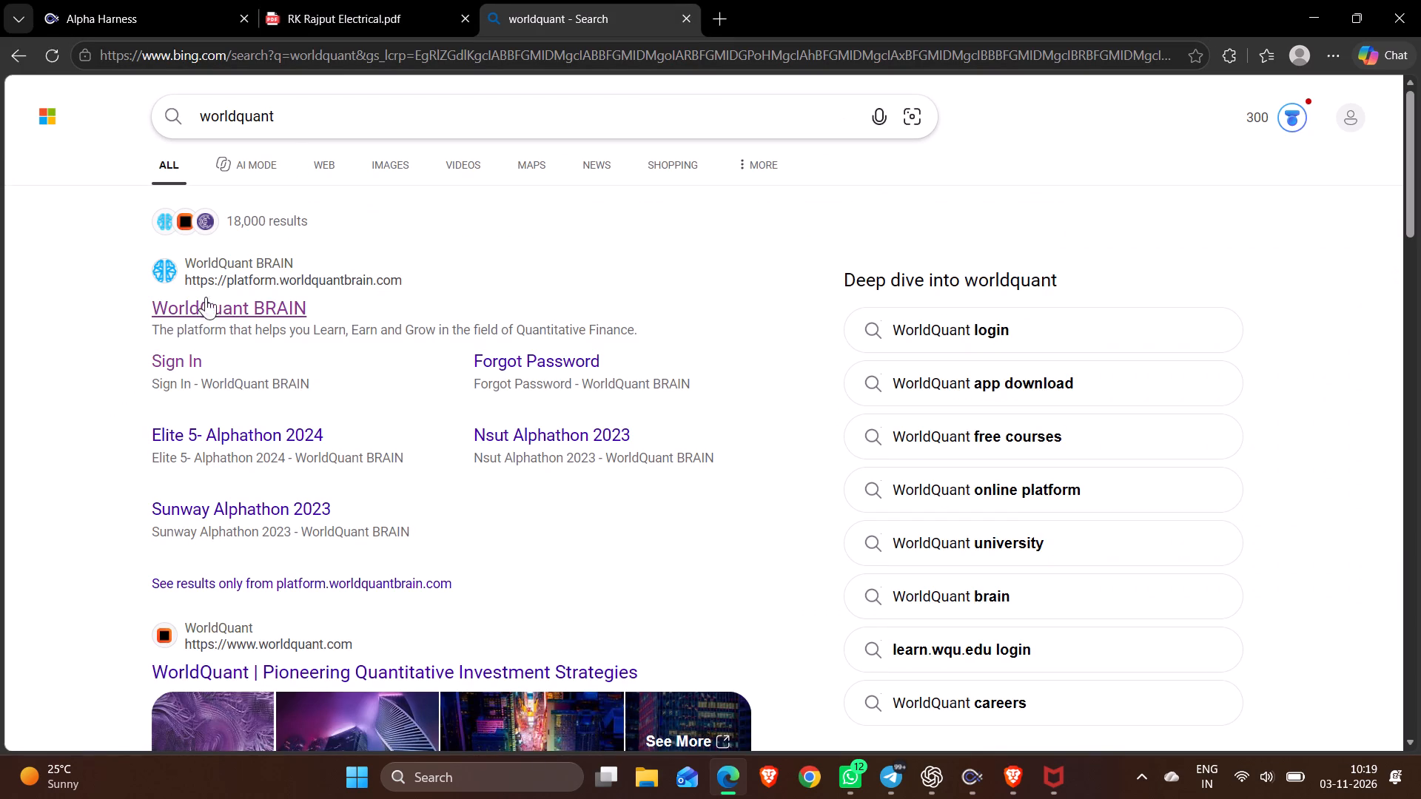
pyautogui.click(181, 314)
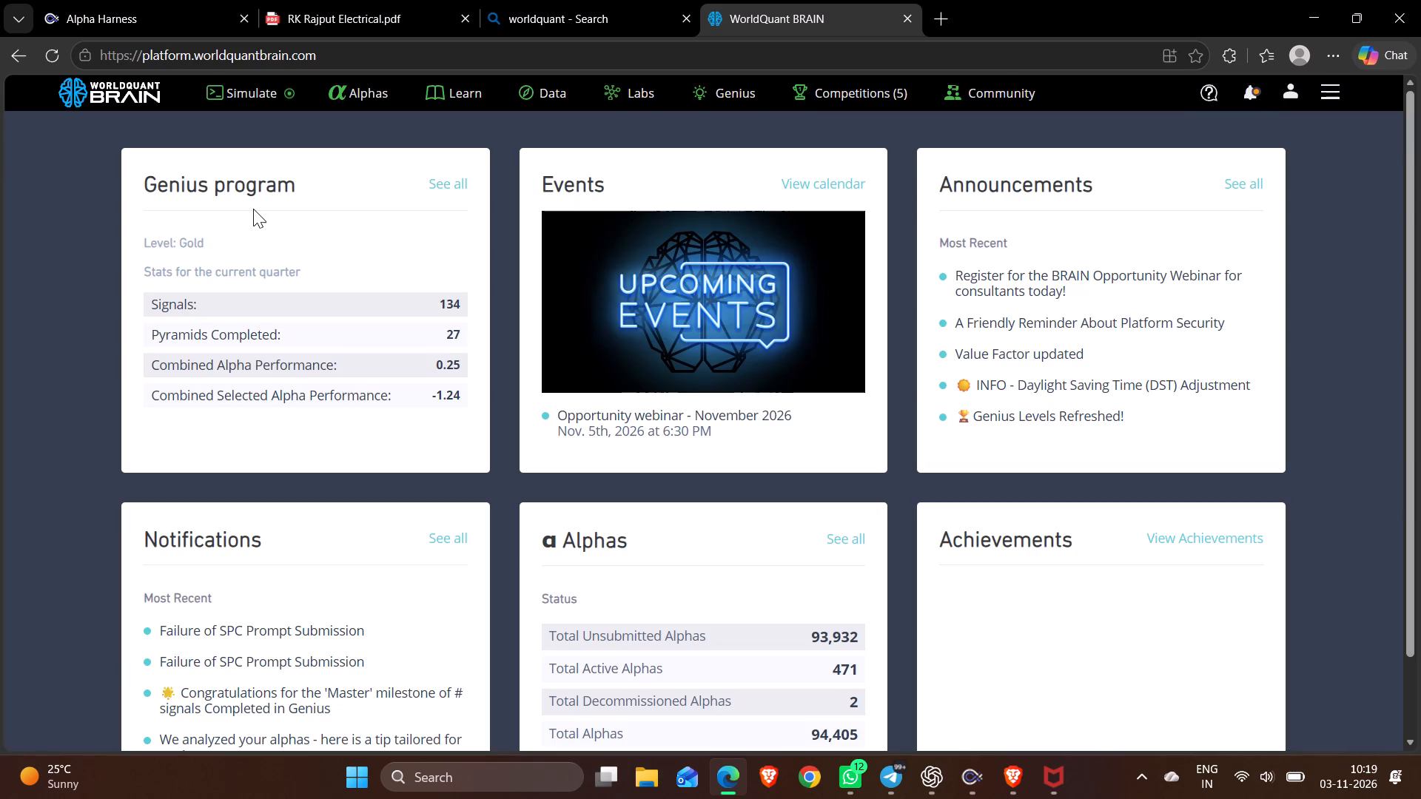
pyautogui.click(685, 20)
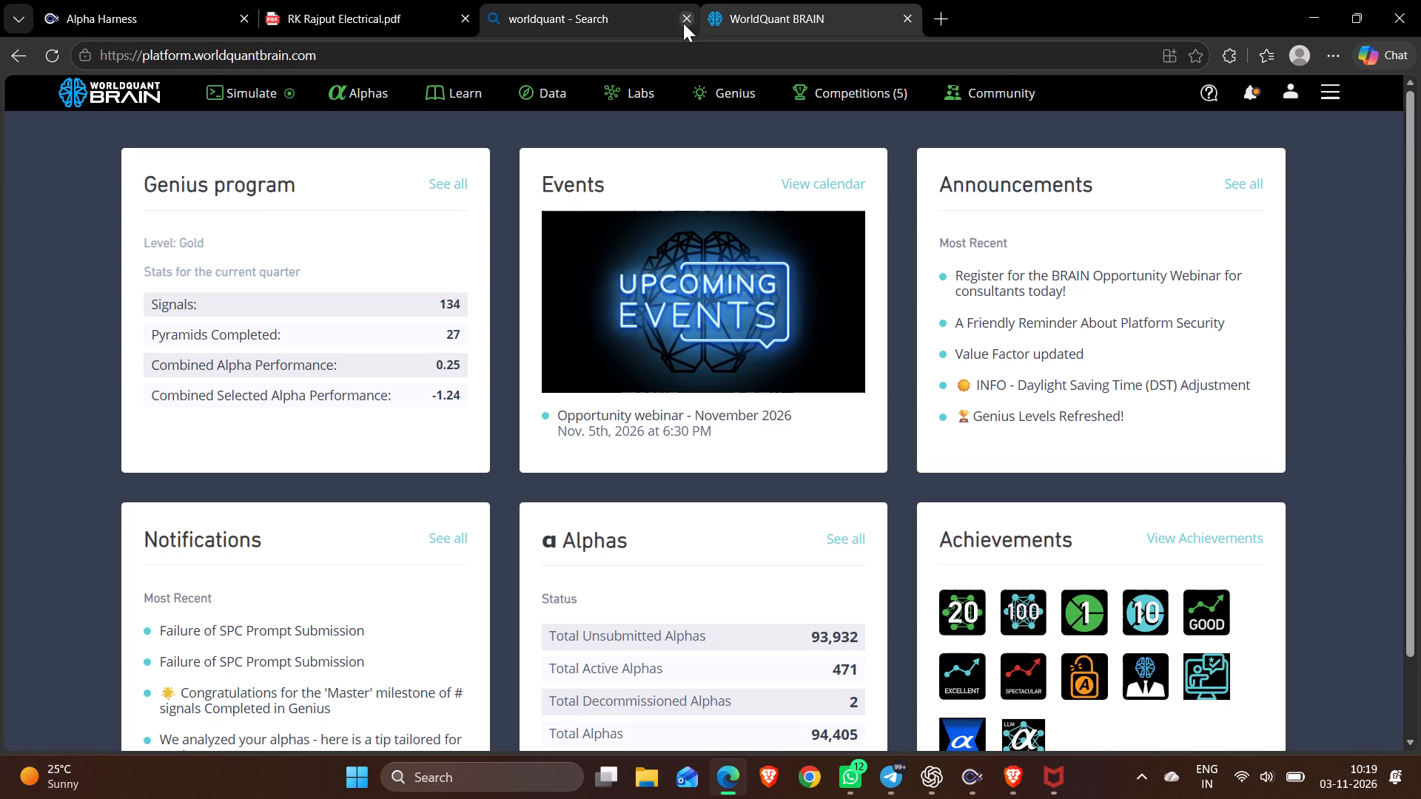
pyautogui.moveTo(755, 17); pyautogui.dragTo(430, 41)
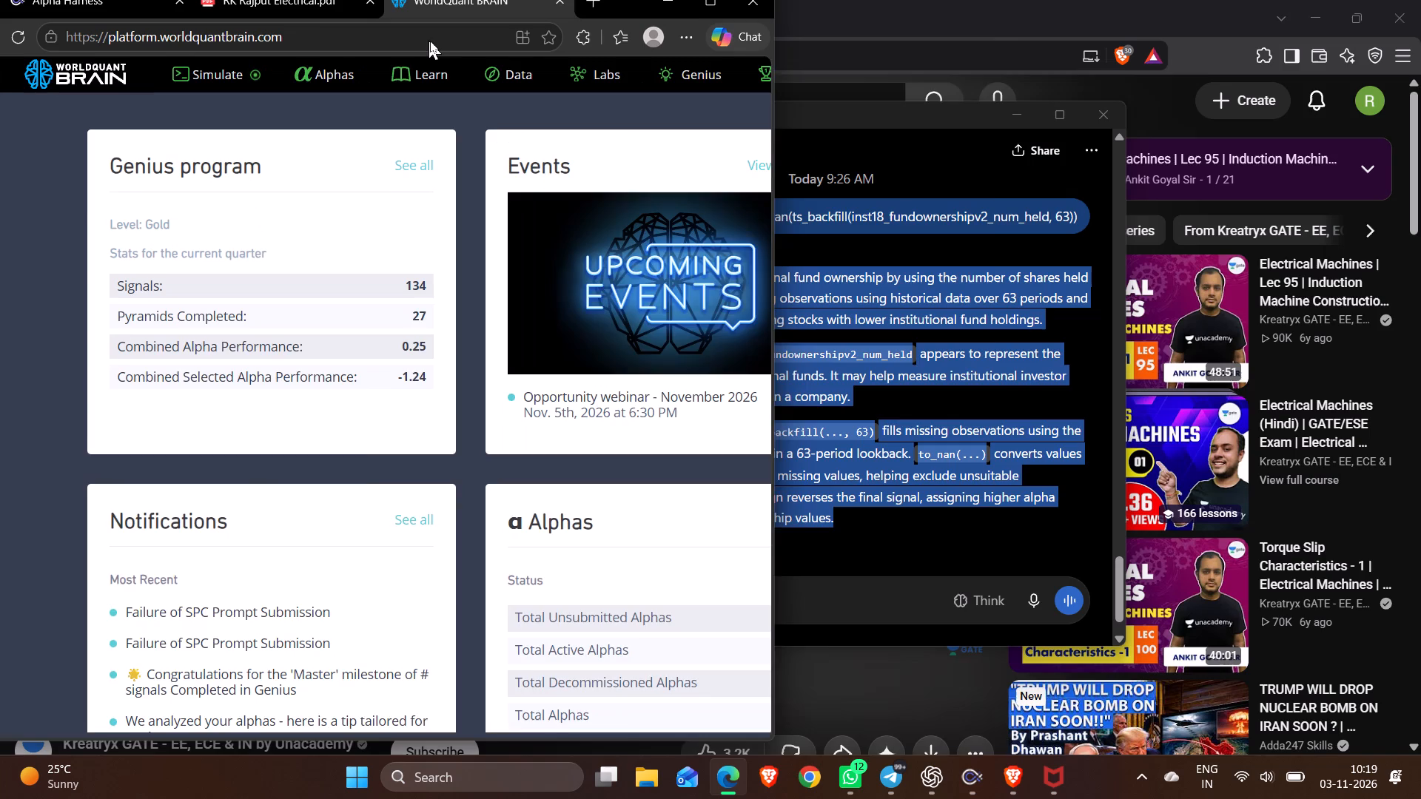
pyautogui.moveTo(430, 41); pyautogui.dragTo(668, 38)
pyautogui.click(979, 25)
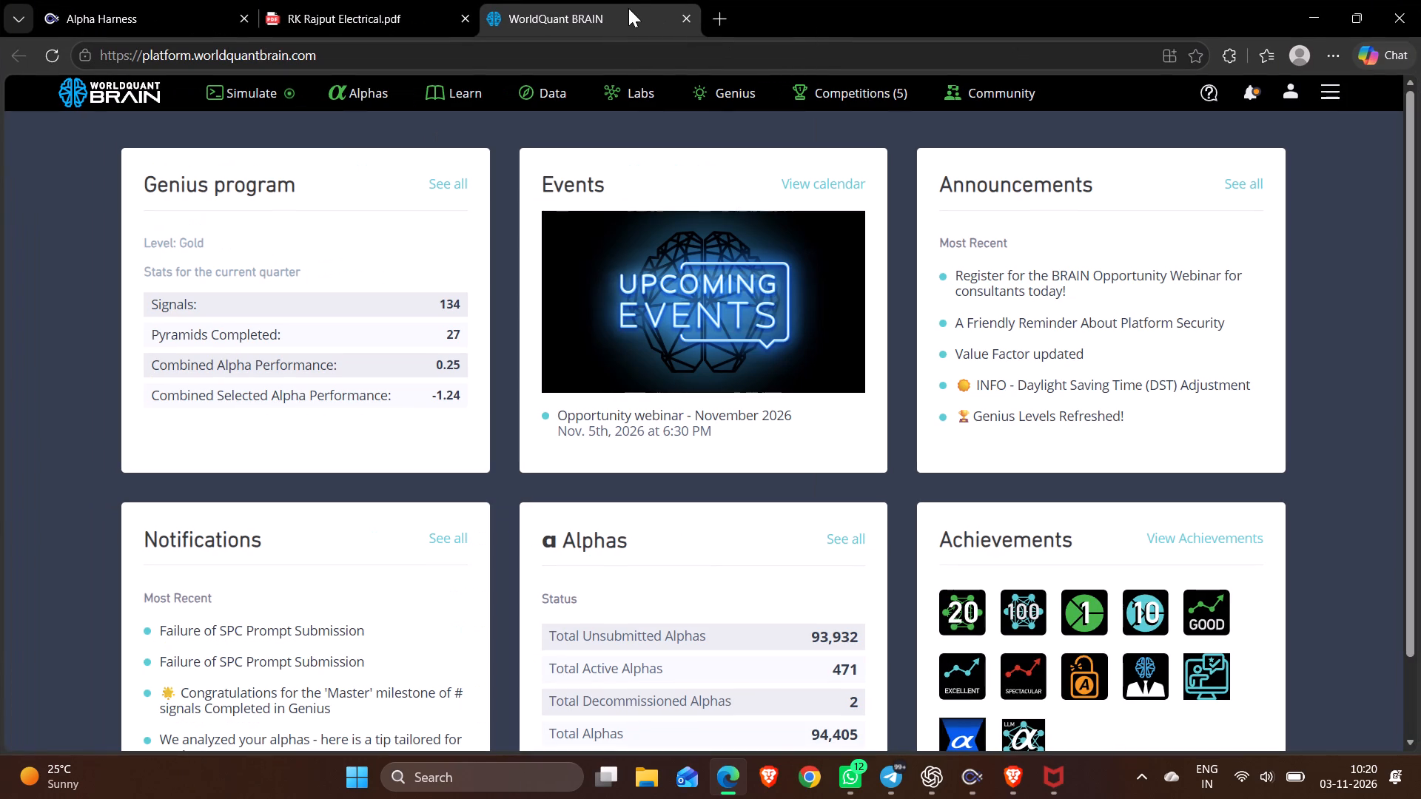
pyautogui.moveTo(628, 8); pyautogui.dragTo(363, 0)
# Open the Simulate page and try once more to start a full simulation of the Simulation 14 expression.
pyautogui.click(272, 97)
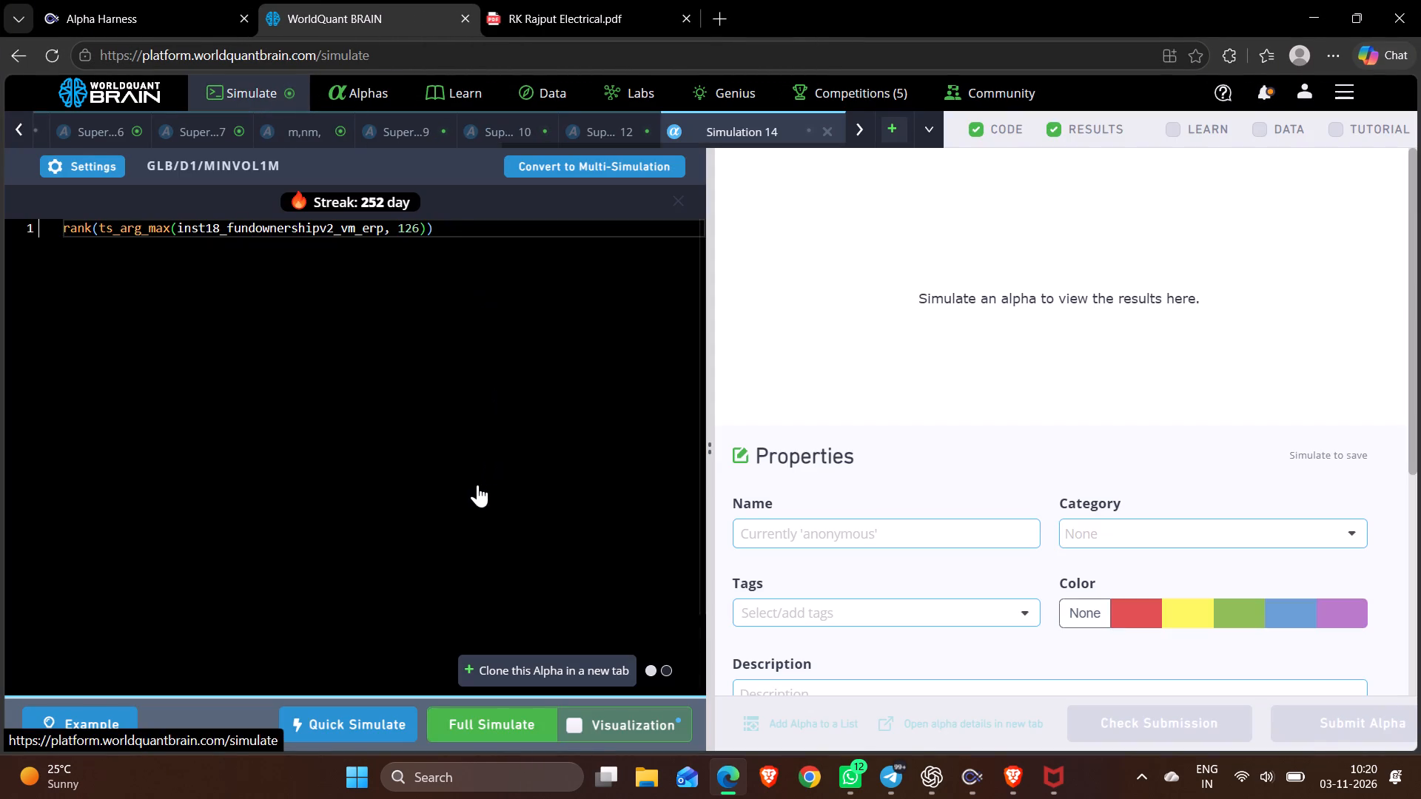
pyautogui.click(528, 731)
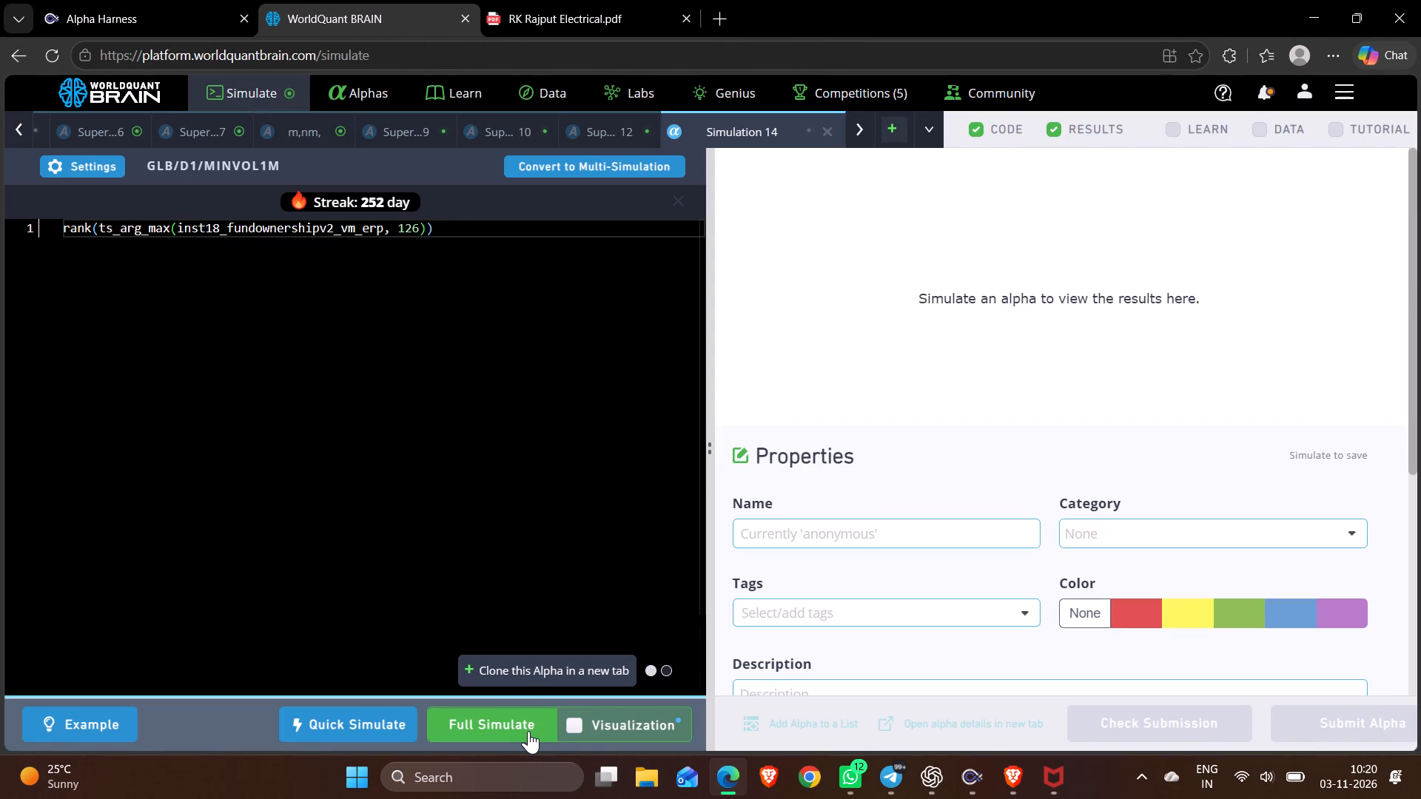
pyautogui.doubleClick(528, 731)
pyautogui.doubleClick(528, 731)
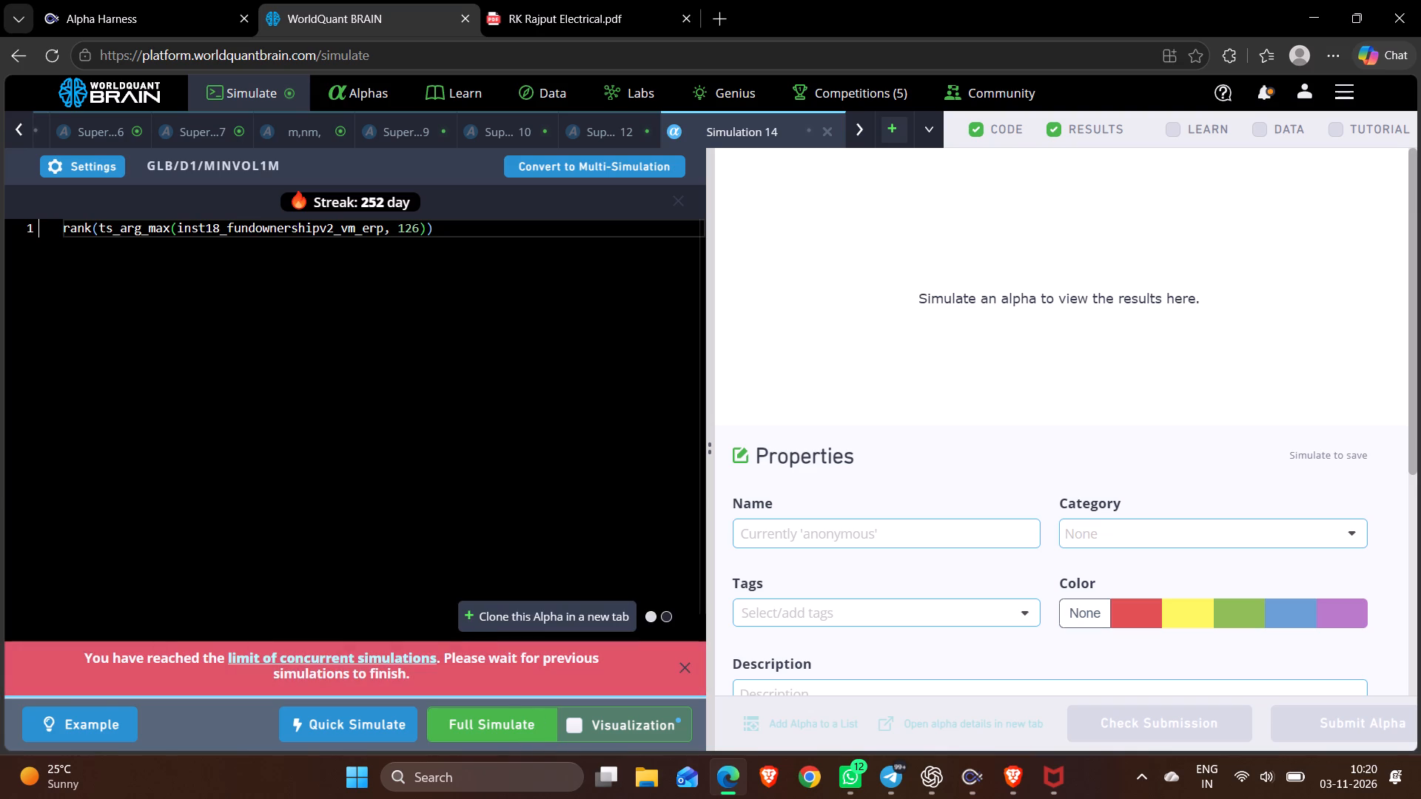
# Reload the BRAIN Simulate page, accepting the loss of unsaved changes.
pyautogui.hotkey('ctrl', 'r')
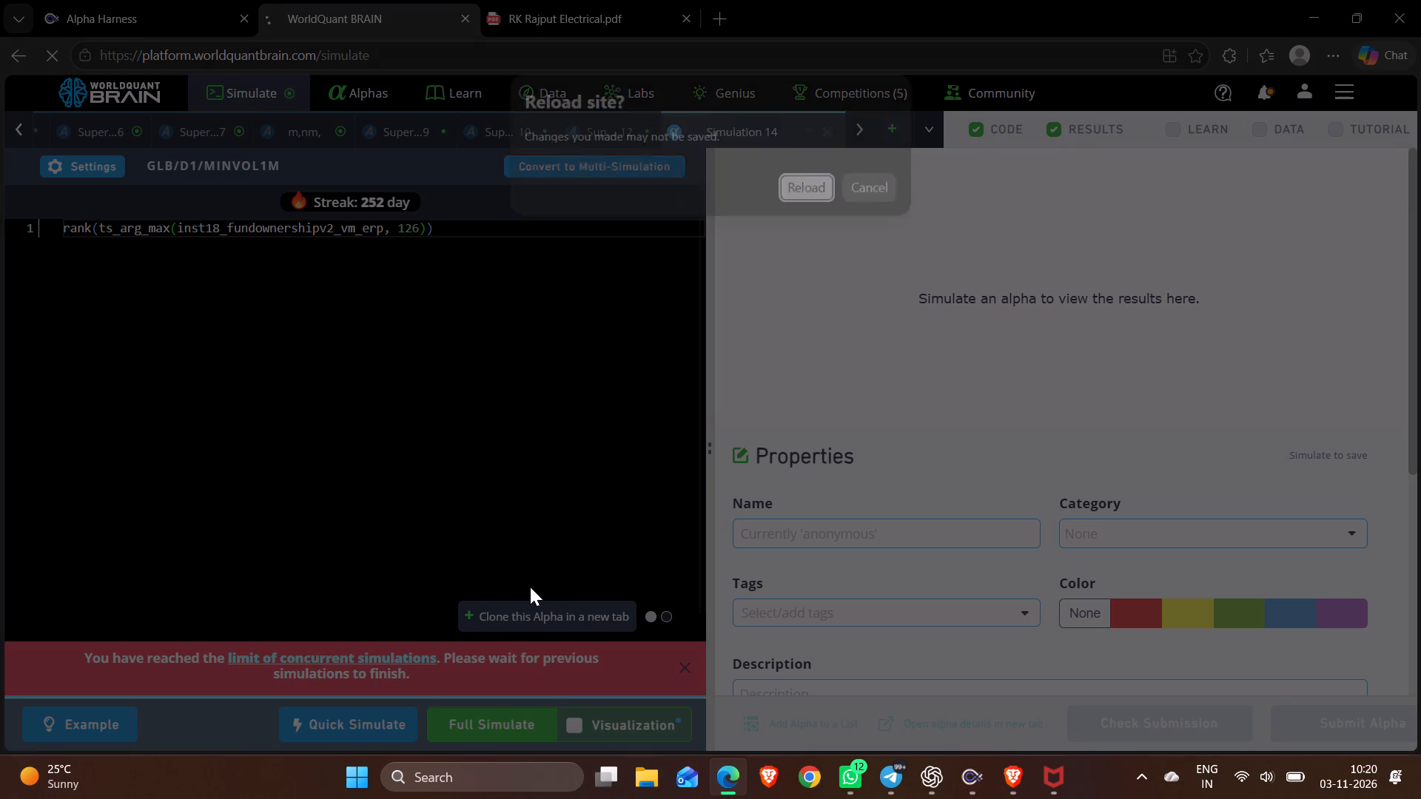
pyautogui.press('Return')
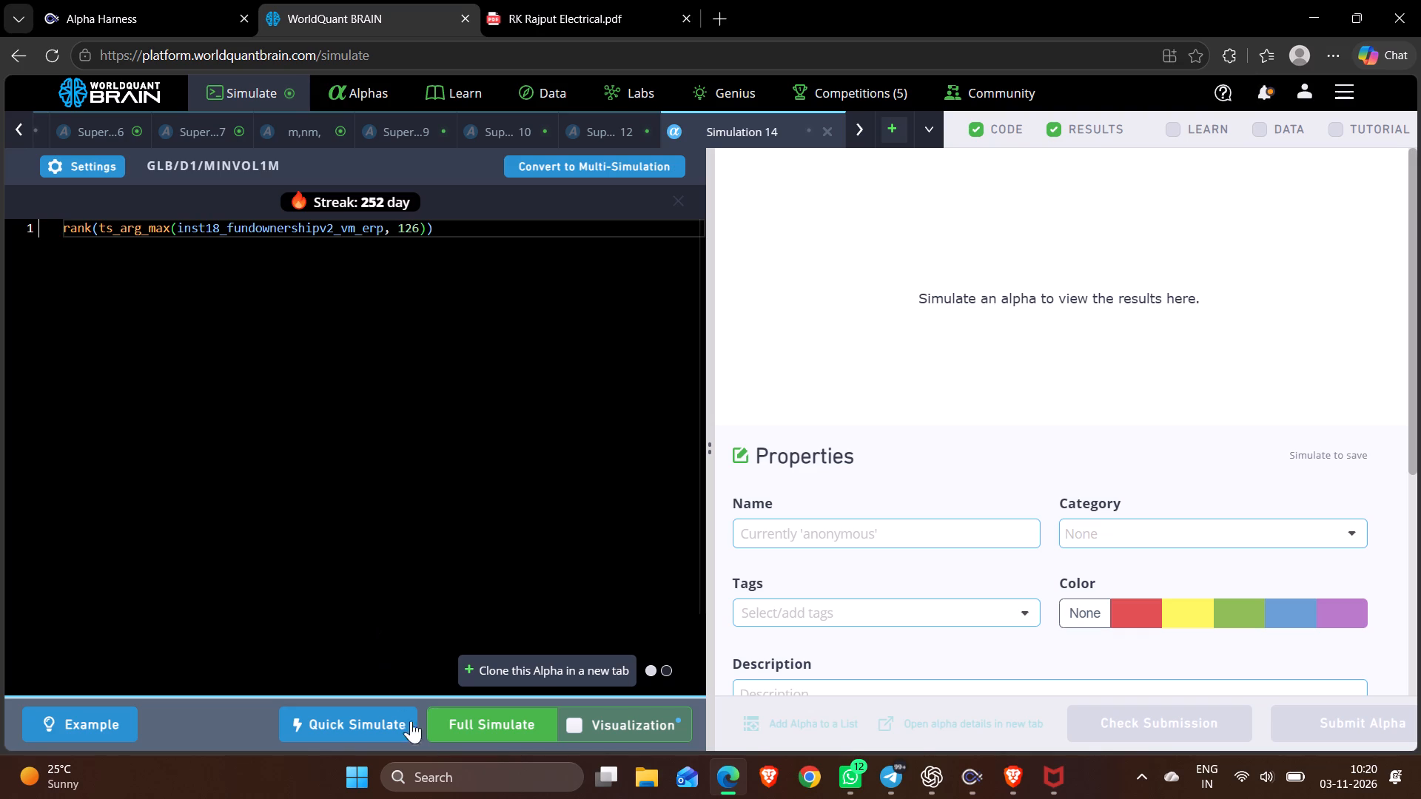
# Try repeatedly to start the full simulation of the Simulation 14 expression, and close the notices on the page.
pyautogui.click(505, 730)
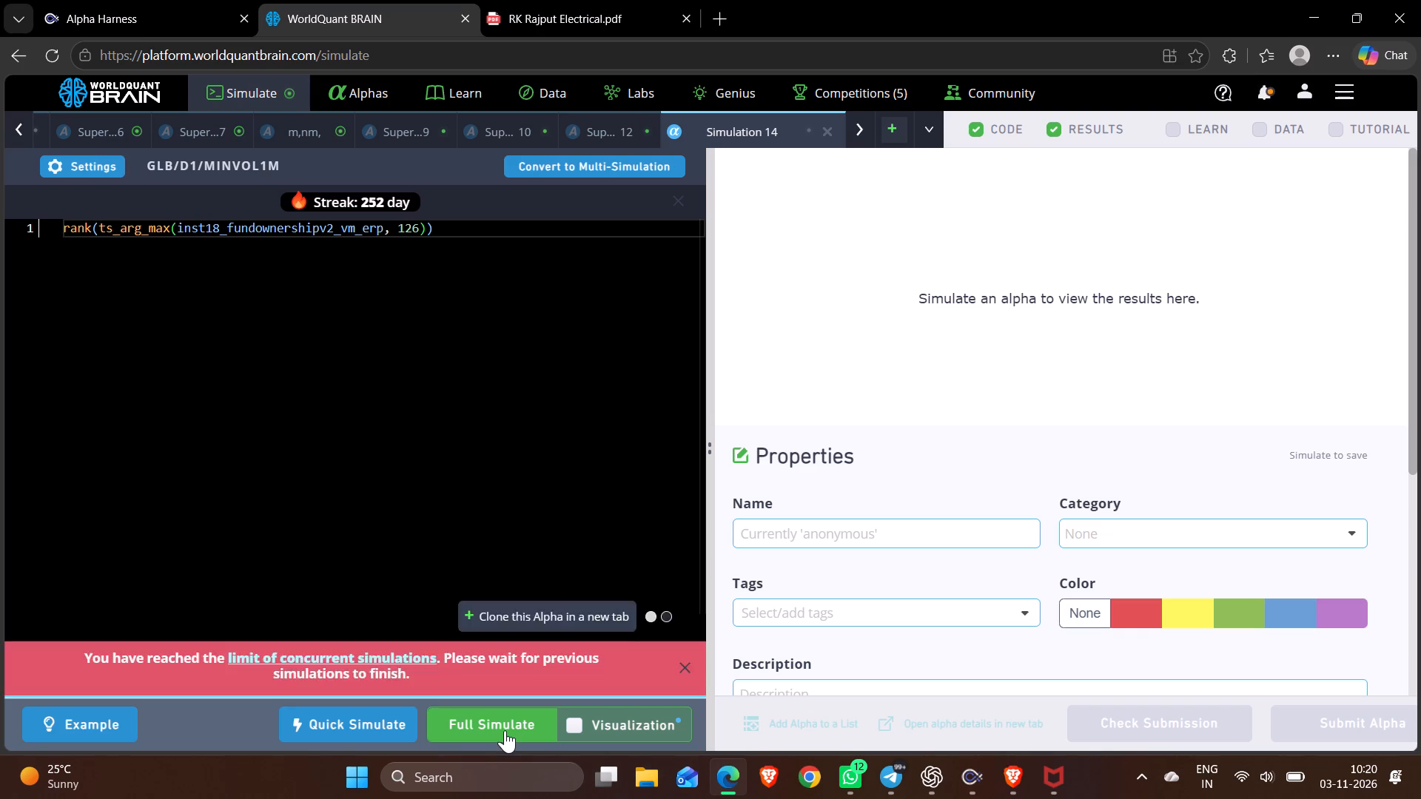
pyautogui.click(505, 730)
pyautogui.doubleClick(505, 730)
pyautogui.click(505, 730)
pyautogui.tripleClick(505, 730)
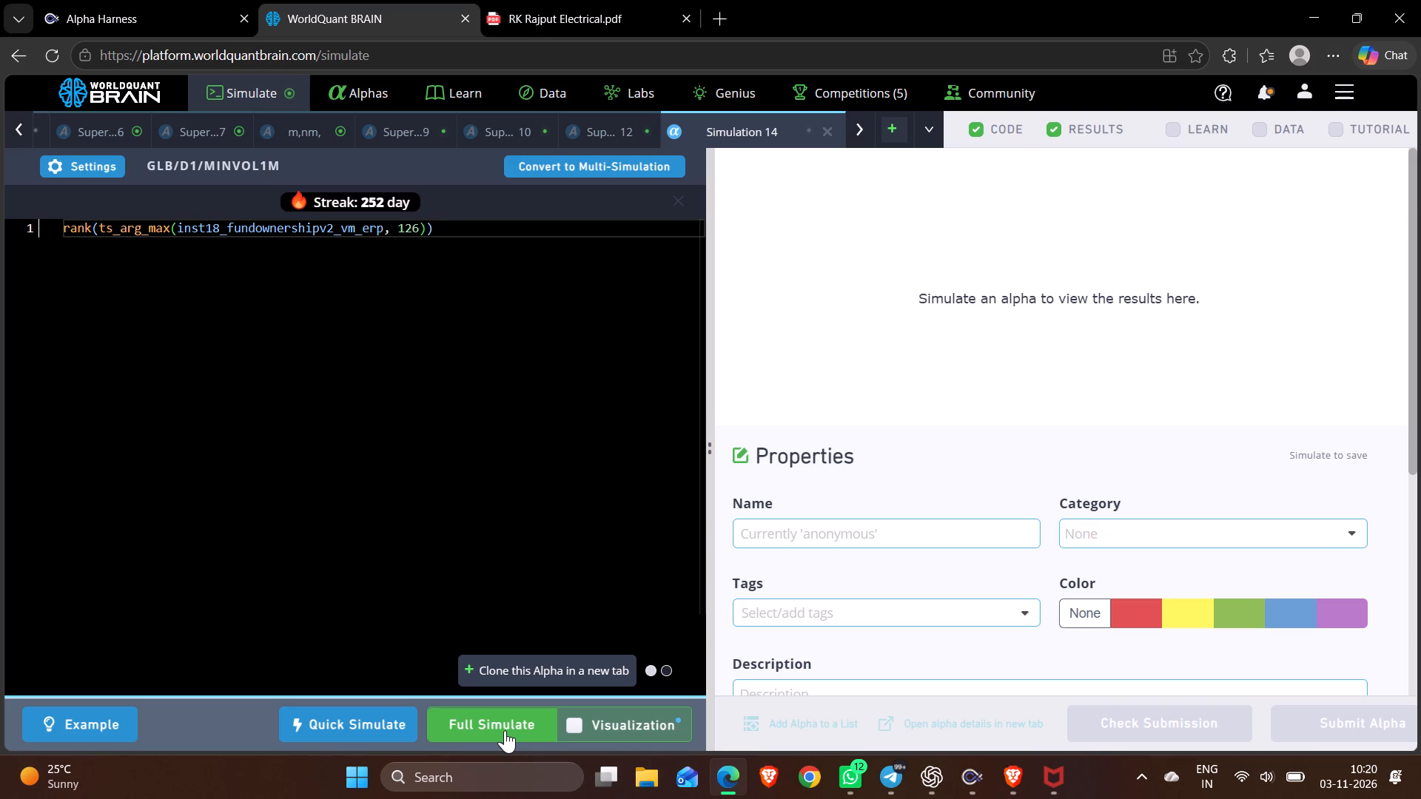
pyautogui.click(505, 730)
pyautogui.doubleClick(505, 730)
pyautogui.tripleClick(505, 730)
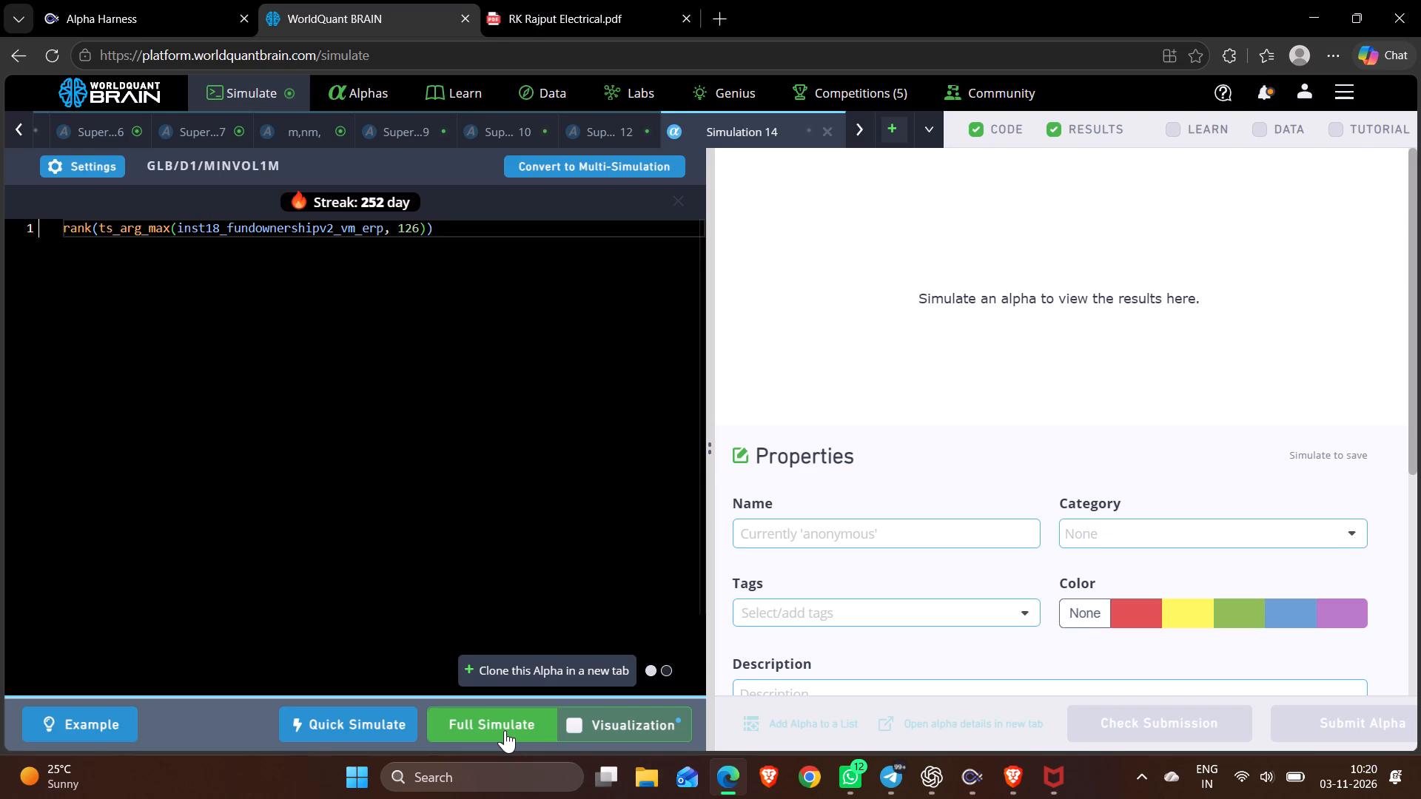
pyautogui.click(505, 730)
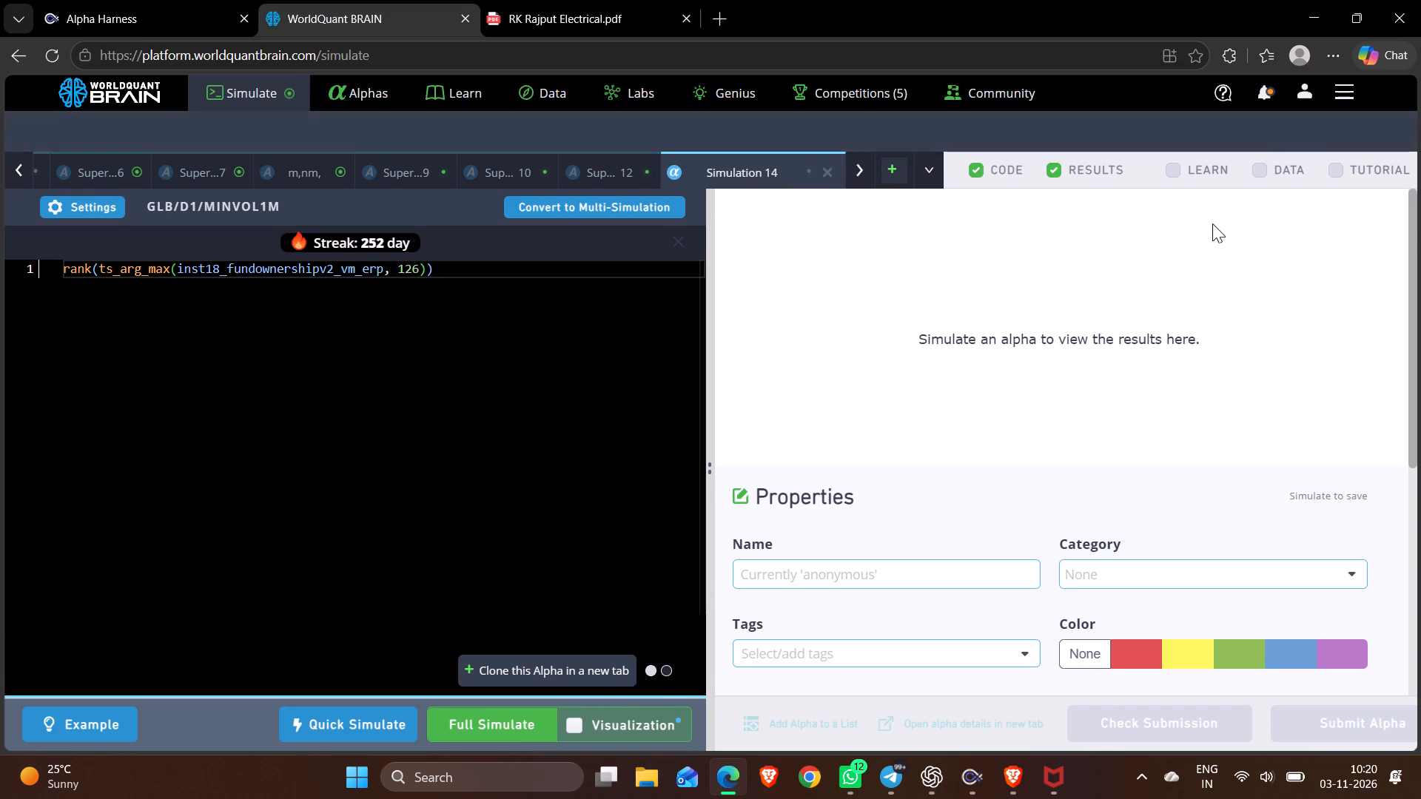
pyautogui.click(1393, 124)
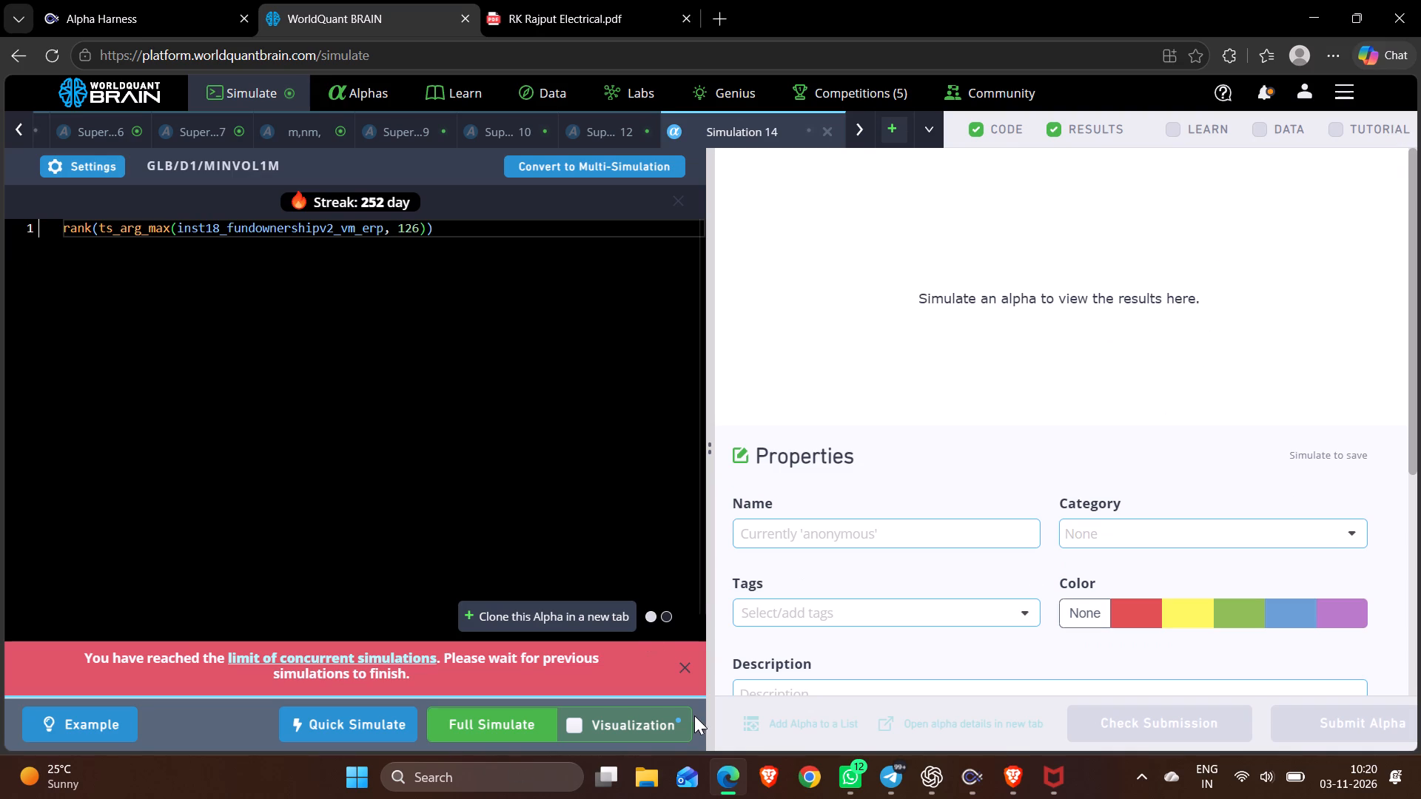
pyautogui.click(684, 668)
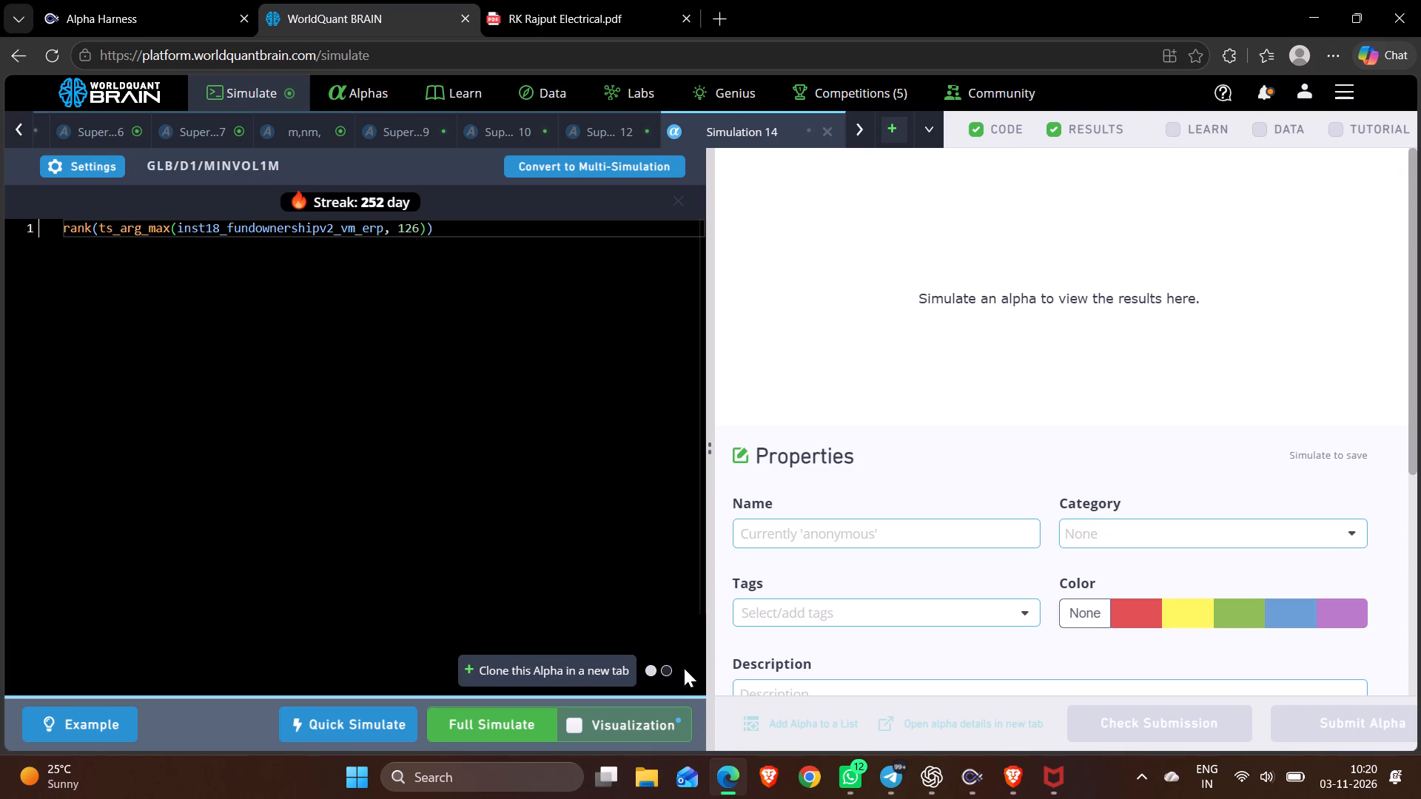
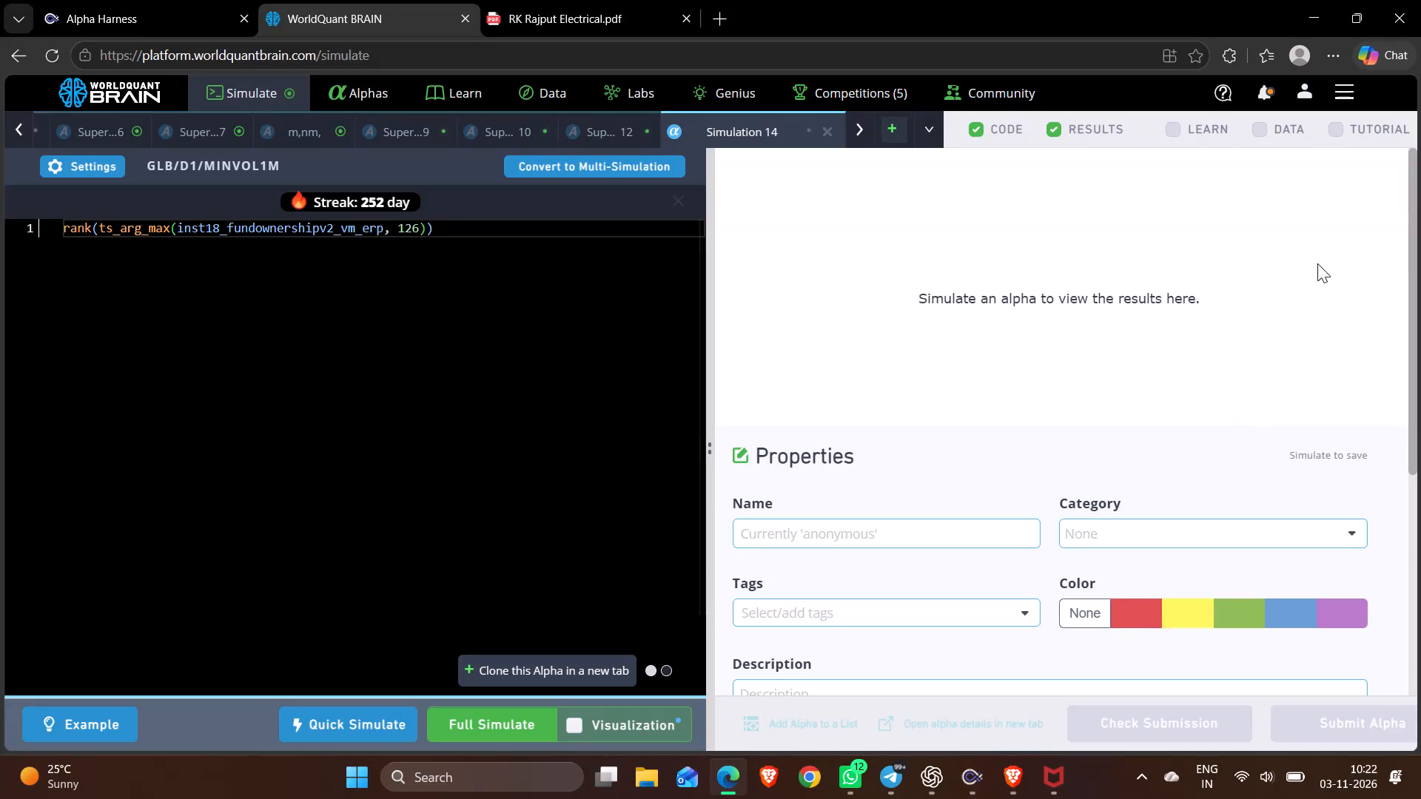
# Open the list of recent platform message notifications on the BRAIN Simulate page.
pyautogui.click(1260, 90)
pyautogui.click(1260, 90)
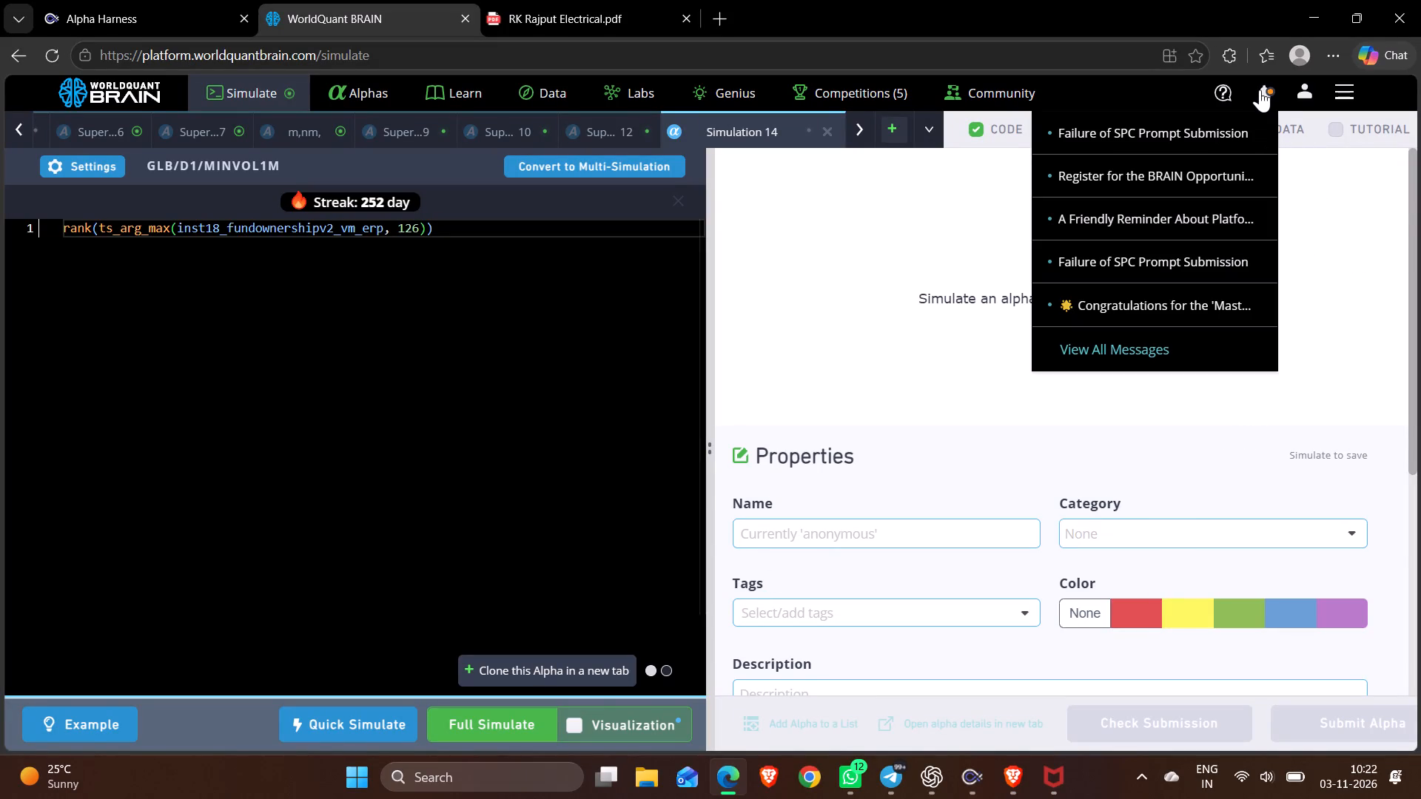
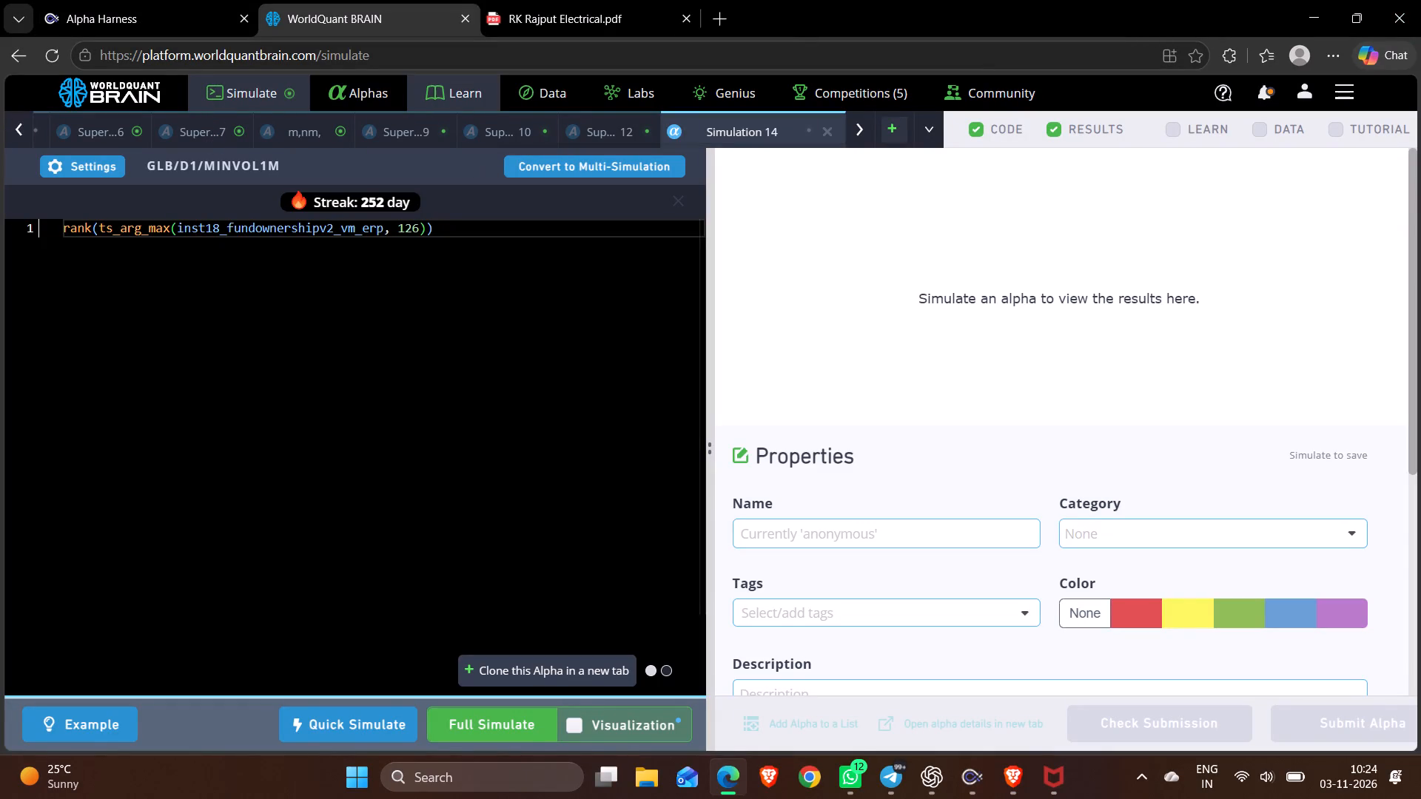
# Run a full simulation of the alpha in Simulation 14.
pyautogui.click(537, 706)
pyautogui.click(525, 733)
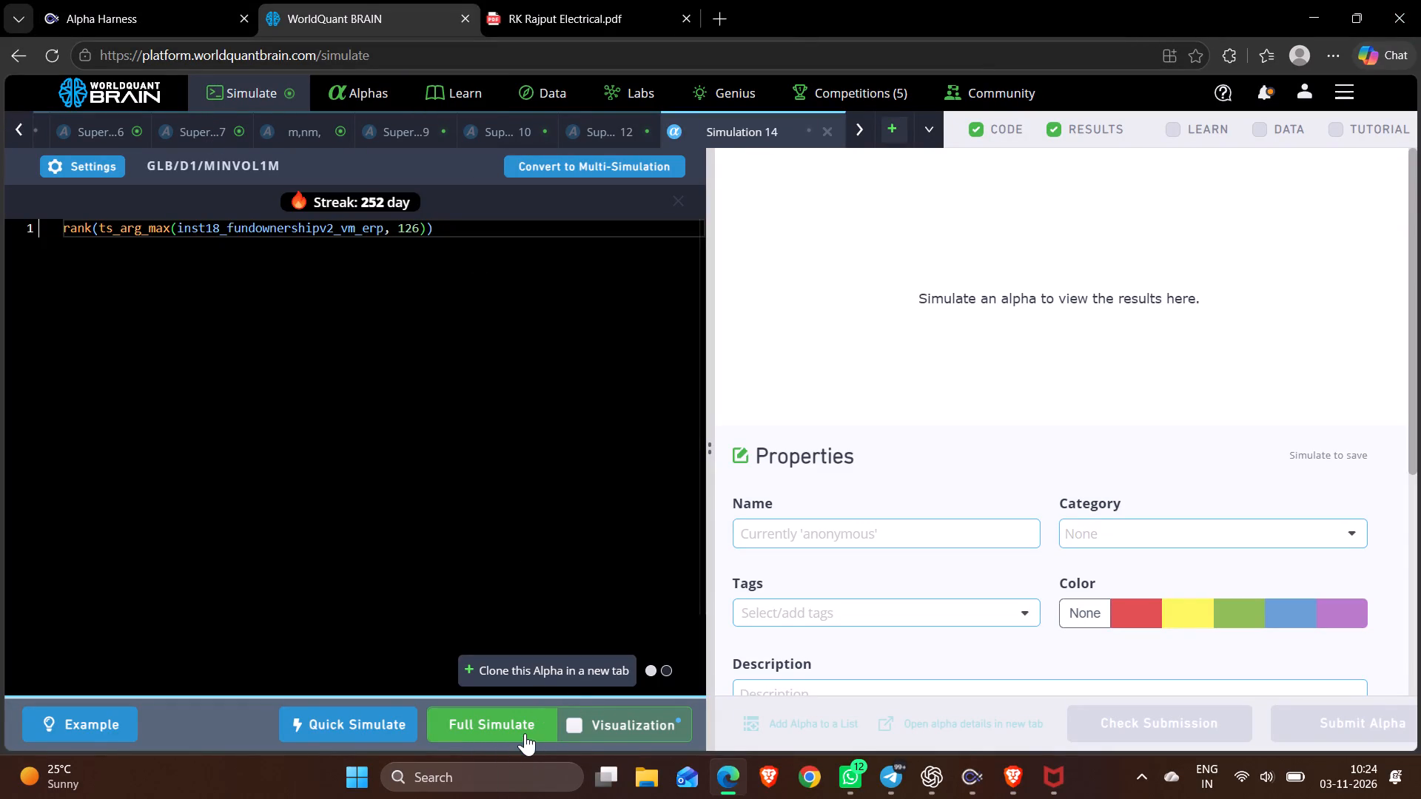
# Open the details of alpha RREmkd8j from the unsubmitted alphas and show its test period.
pyautogui.click(364, 107)
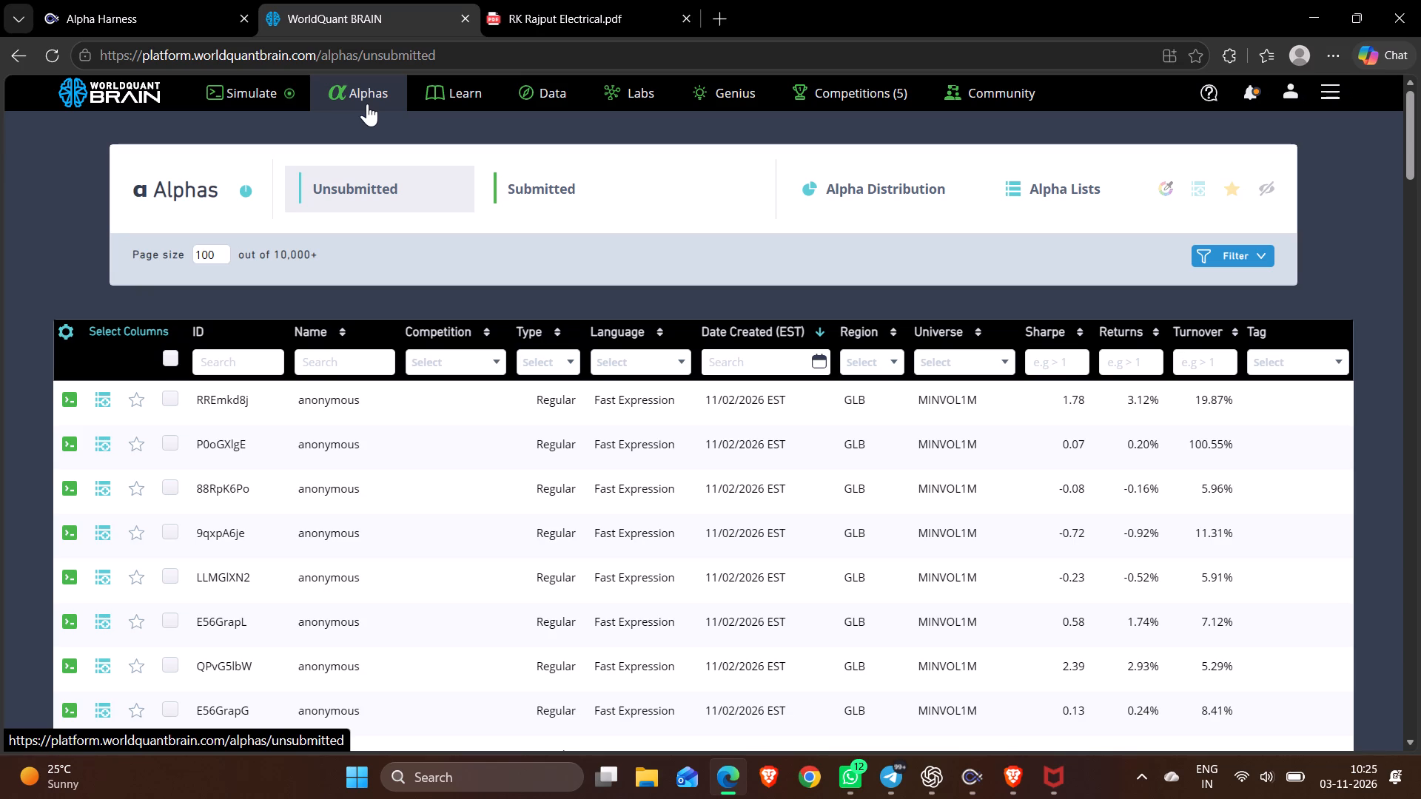
pyautogui.click(688, 404)
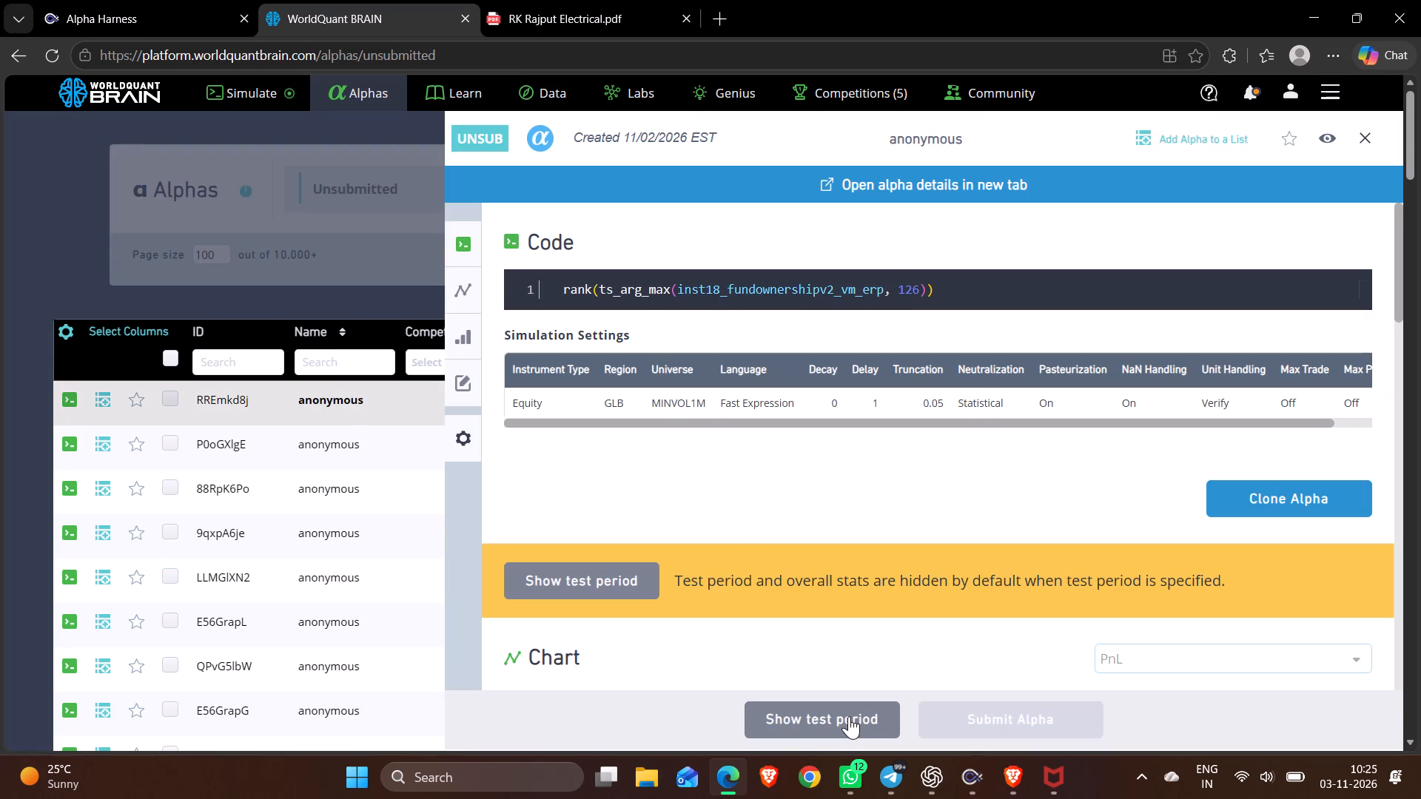
pyautogui.click(848, 717)
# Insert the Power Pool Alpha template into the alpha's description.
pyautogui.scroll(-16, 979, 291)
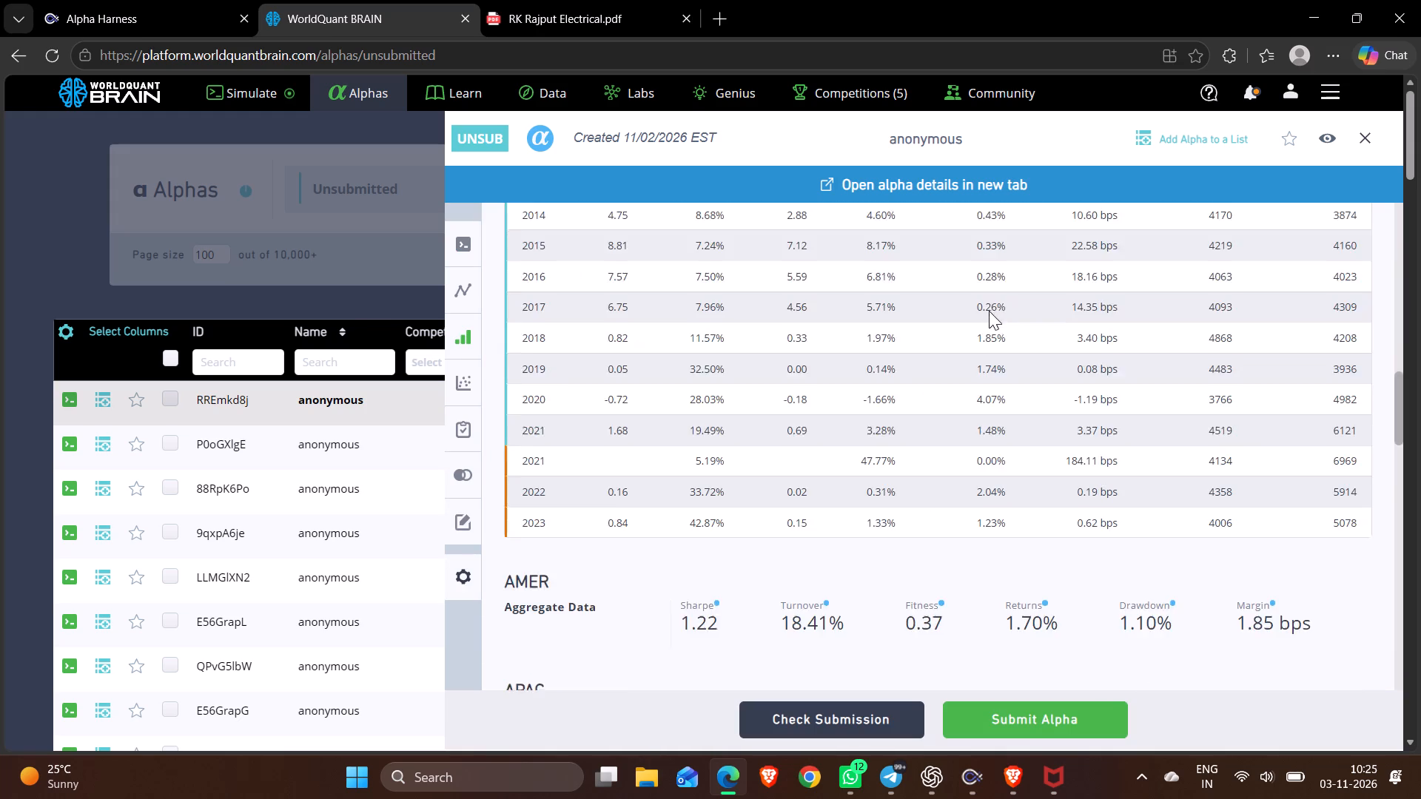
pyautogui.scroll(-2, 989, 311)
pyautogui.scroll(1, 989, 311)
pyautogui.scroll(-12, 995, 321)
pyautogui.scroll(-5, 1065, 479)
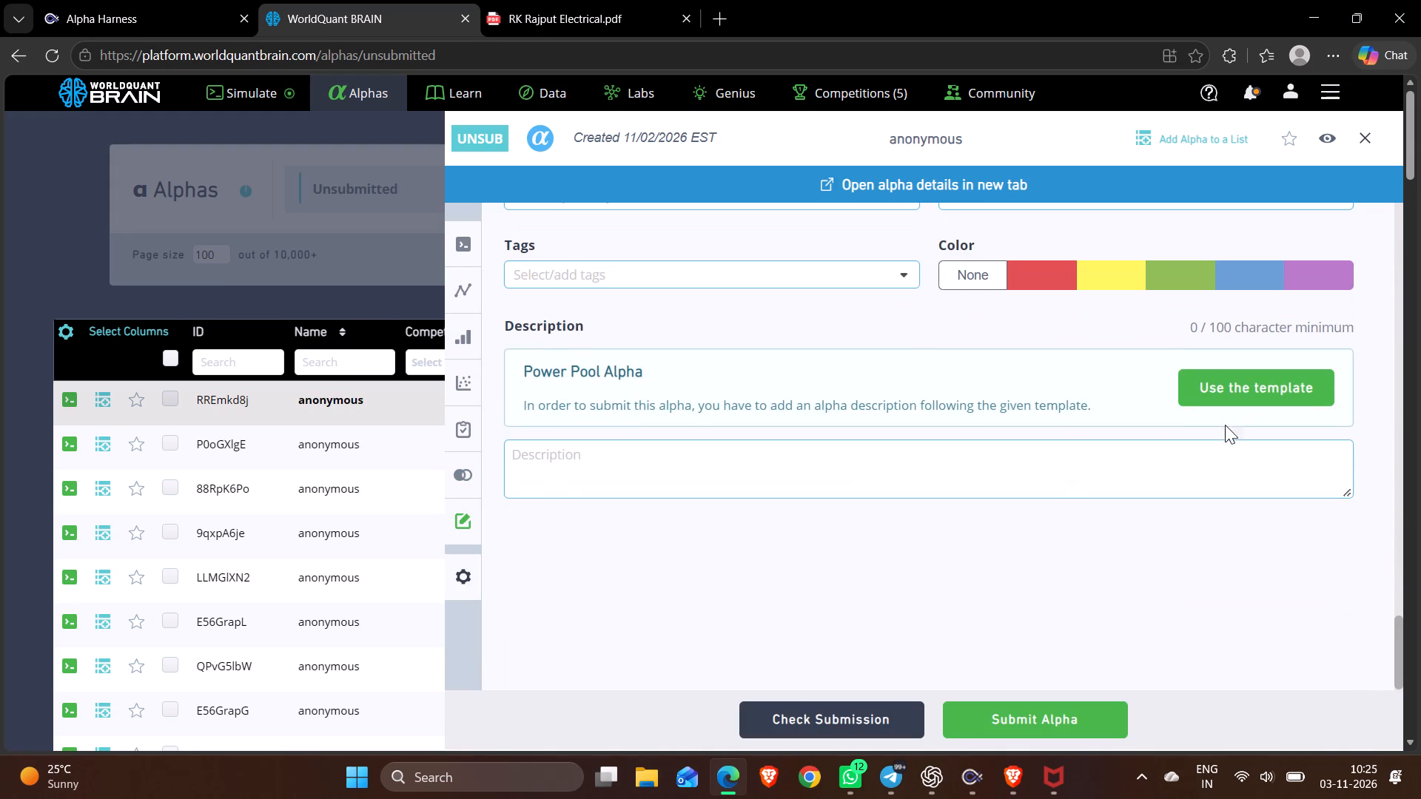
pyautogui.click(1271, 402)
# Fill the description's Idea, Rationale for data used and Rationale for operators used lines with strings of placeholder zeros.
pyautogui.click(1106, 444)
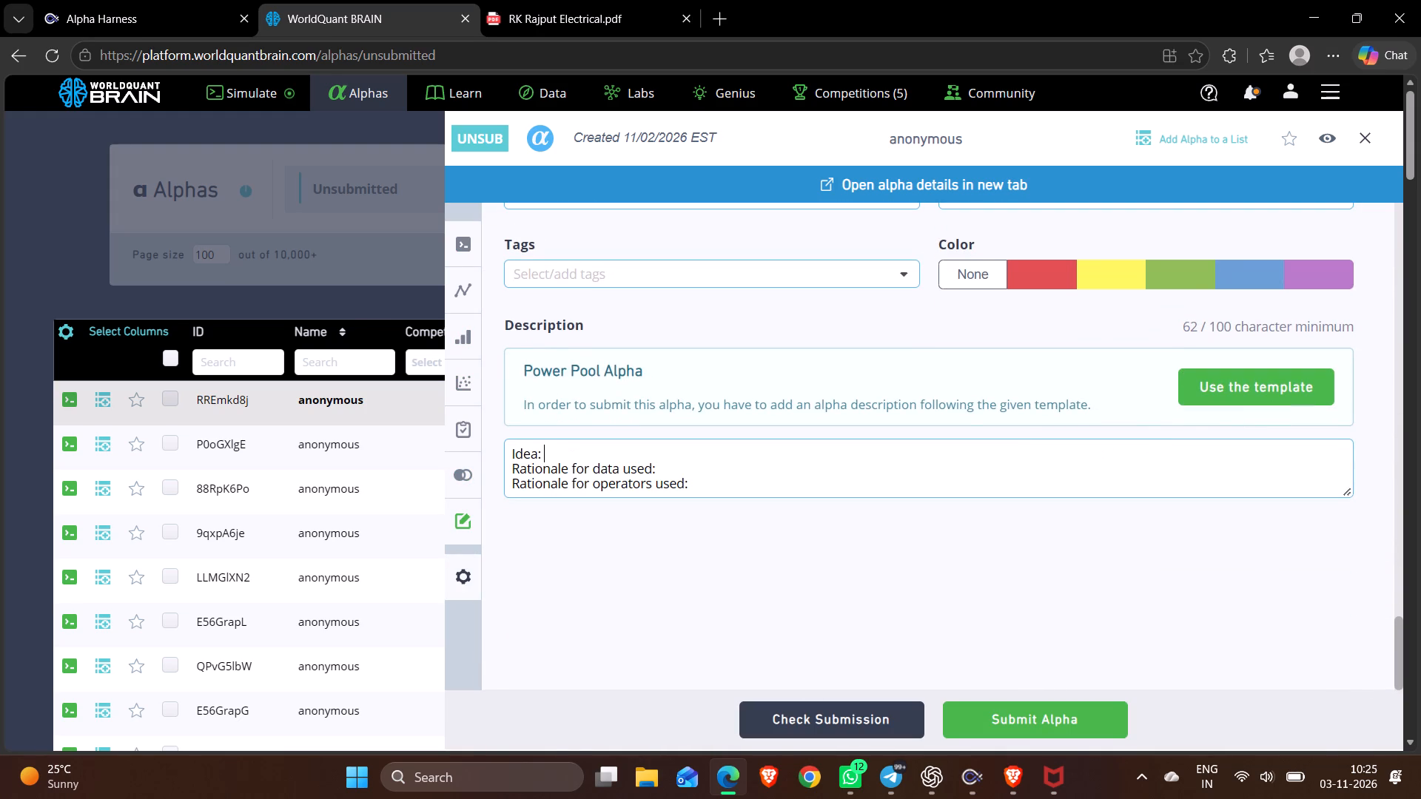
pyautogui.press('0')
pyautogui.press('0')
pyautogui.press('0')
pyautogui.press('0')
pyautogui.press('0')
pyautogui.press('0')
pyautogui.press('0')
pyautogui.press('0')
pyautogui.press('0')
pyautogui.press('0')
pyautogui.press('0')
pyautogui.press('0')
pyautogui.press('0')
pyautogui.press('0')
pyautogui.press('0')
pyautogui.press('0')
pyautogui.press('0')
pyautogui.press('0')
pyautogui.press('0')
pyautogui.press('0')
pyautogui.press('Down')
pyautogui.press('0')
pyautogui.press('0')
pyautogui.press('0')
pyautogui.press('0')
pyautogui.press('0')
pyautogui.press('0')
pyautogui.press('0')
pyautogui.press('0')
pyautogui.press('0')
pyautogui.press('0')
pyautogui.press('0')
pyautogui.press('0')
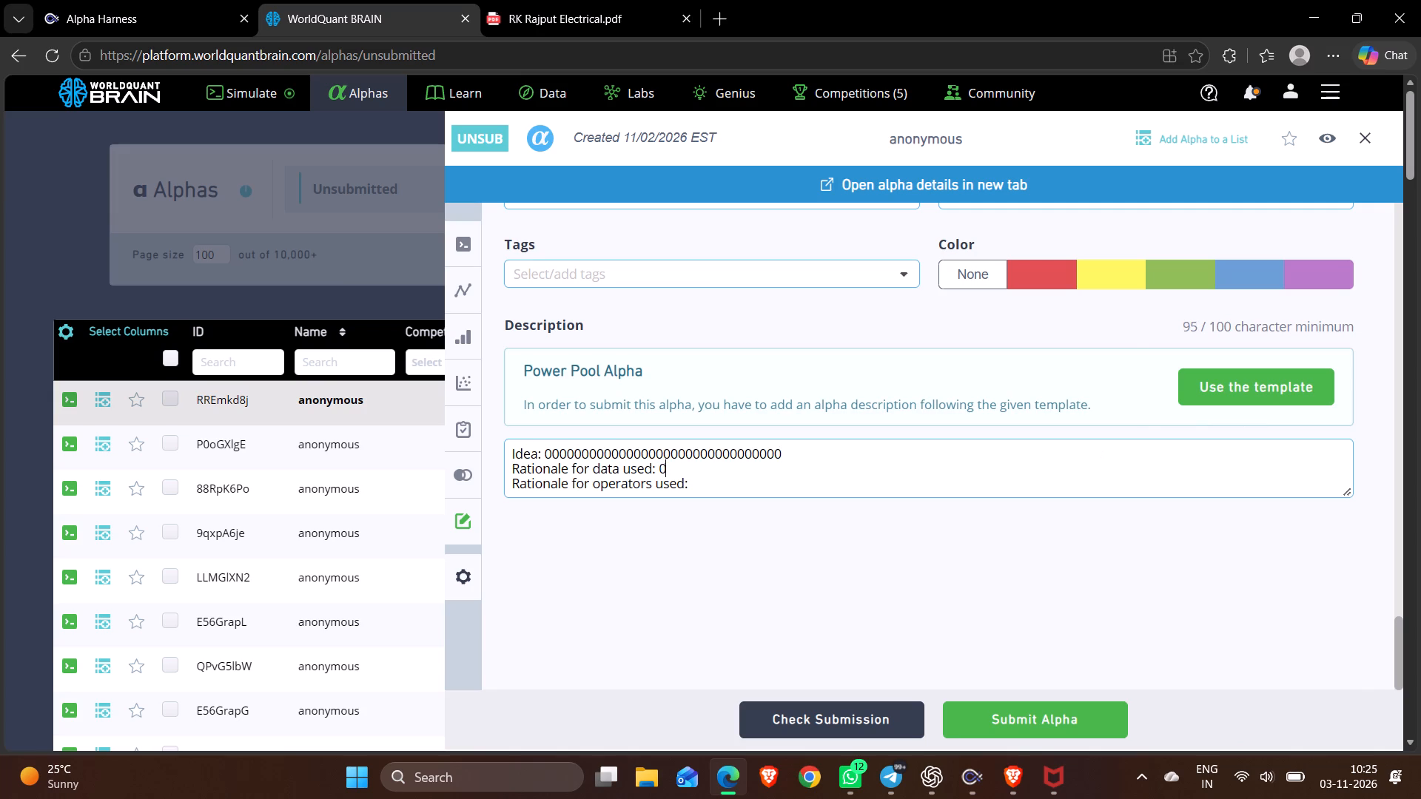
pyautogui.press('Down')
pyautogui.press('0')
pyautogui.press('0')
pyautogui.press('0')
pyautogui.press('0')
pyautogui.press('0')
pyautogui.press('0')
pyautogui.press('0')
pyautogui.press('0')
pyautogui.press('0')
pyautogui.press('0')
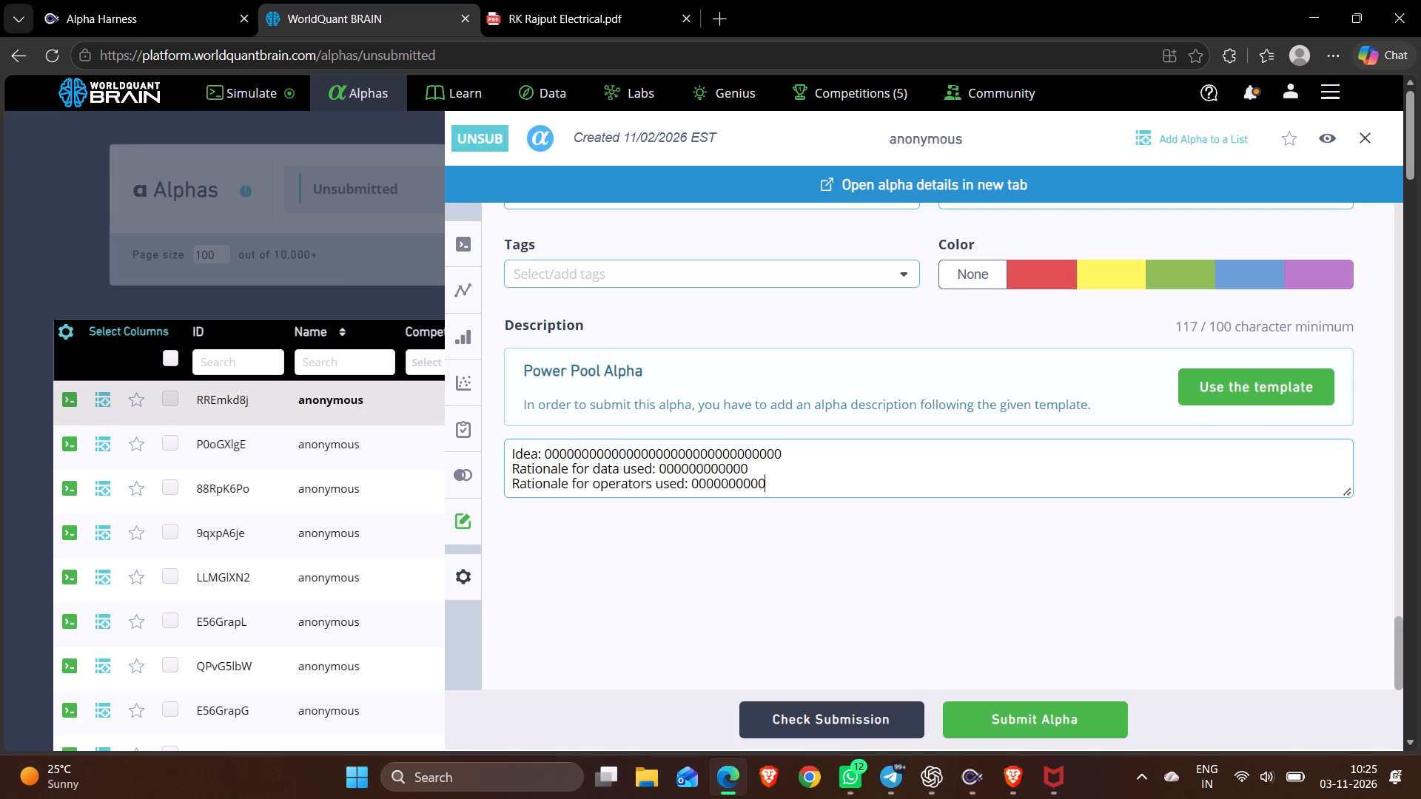
# Run the submission check on the alpha and expand the warnings in its IS Testing Status.
pyautogui.click(831, 721)
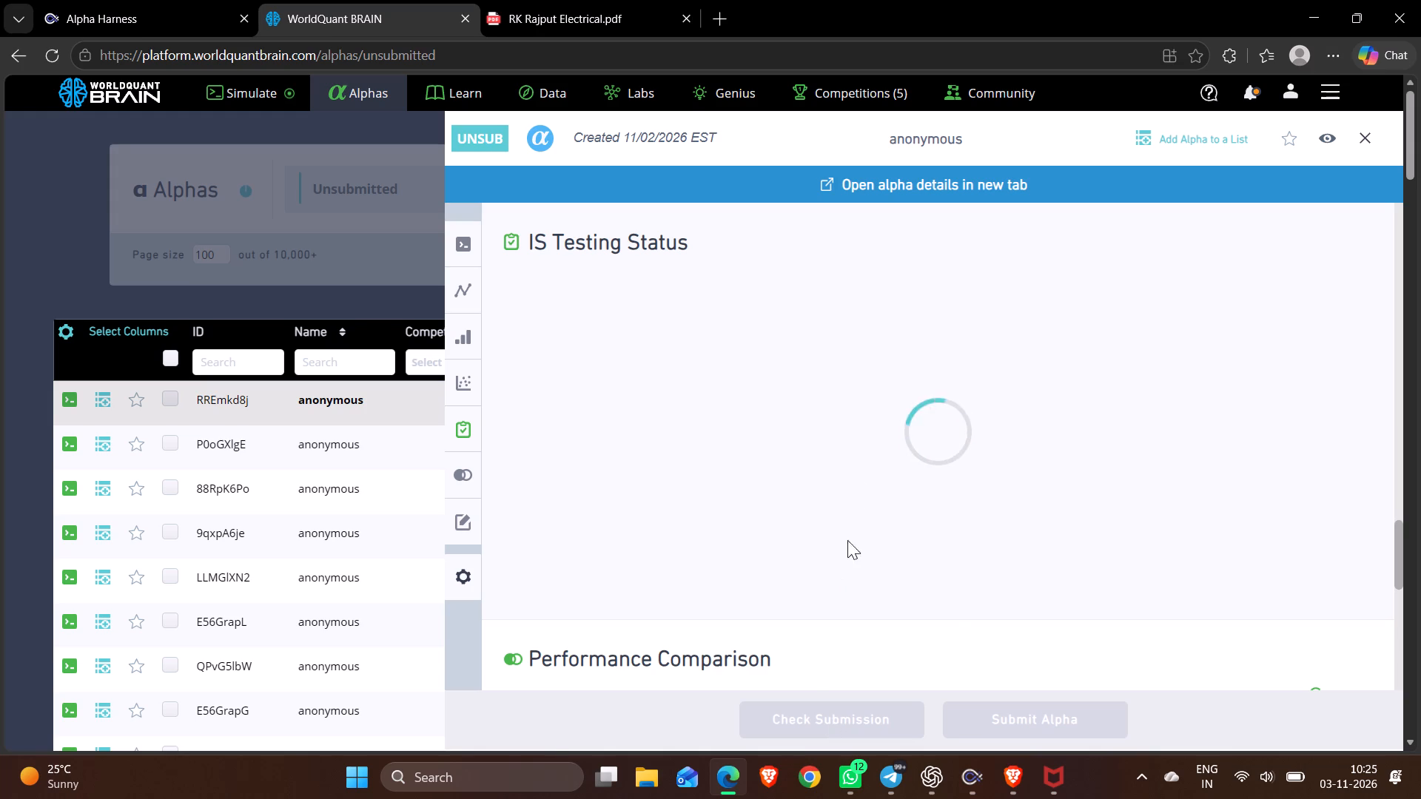
pyautogui.scroll(-4, 849, 451)
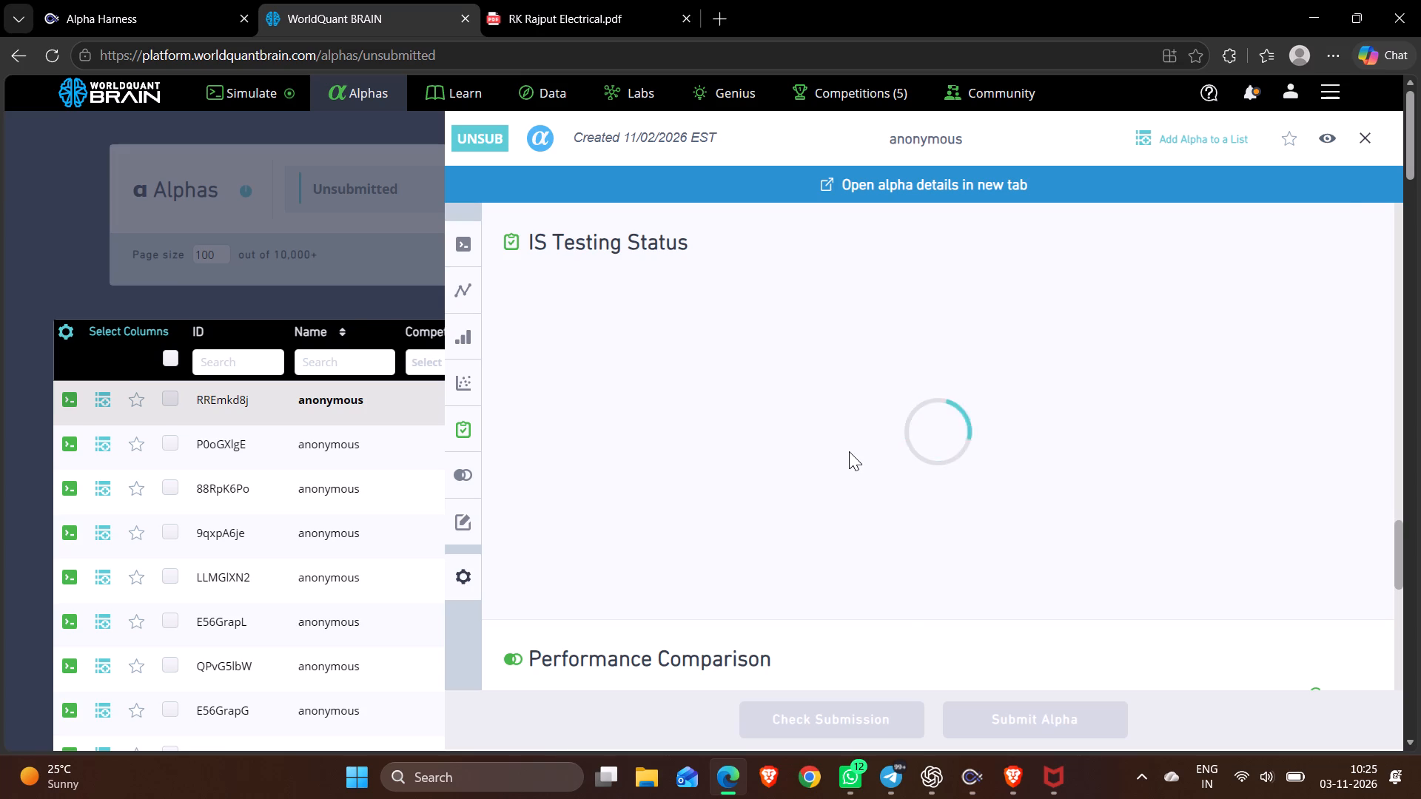
pyautogui.scroll(-1, 849, 451)
pyautogui.scroll(2, 849, 451)
pyautogui.scroll(-4, 849, 451)
pyautogui.scroll(1, 849, 451)
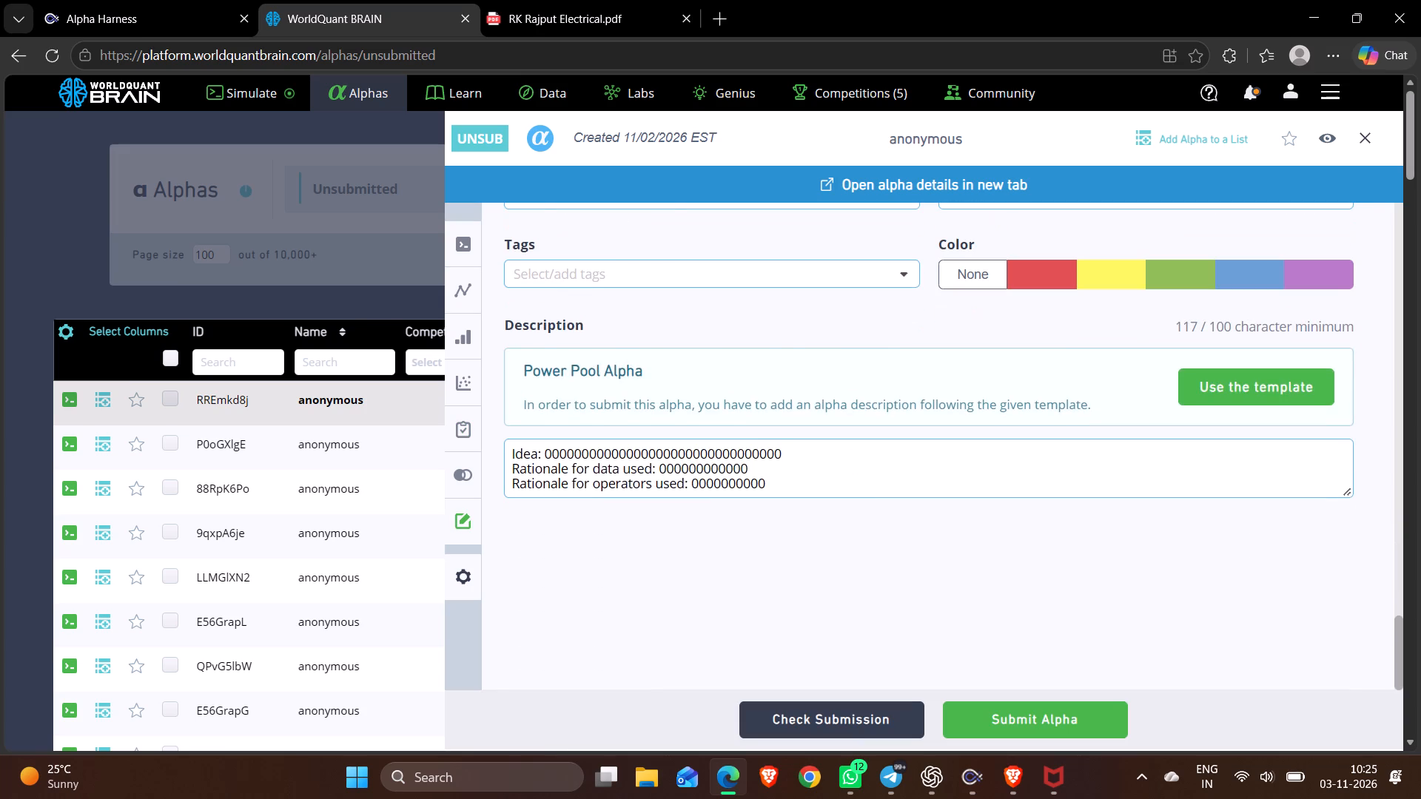
pyautogui.scroll(5, 849, 451)
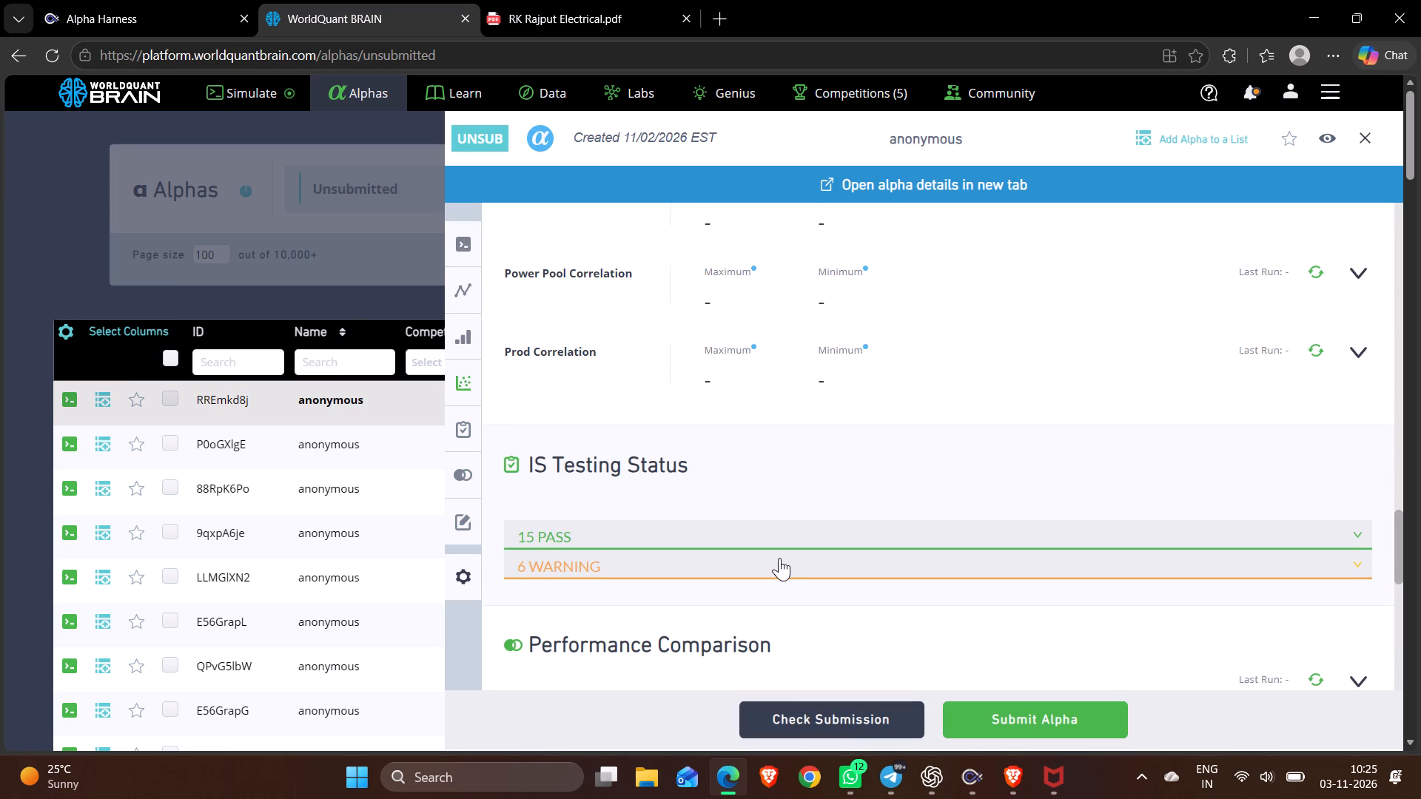
pyautogui.click(769, 576)
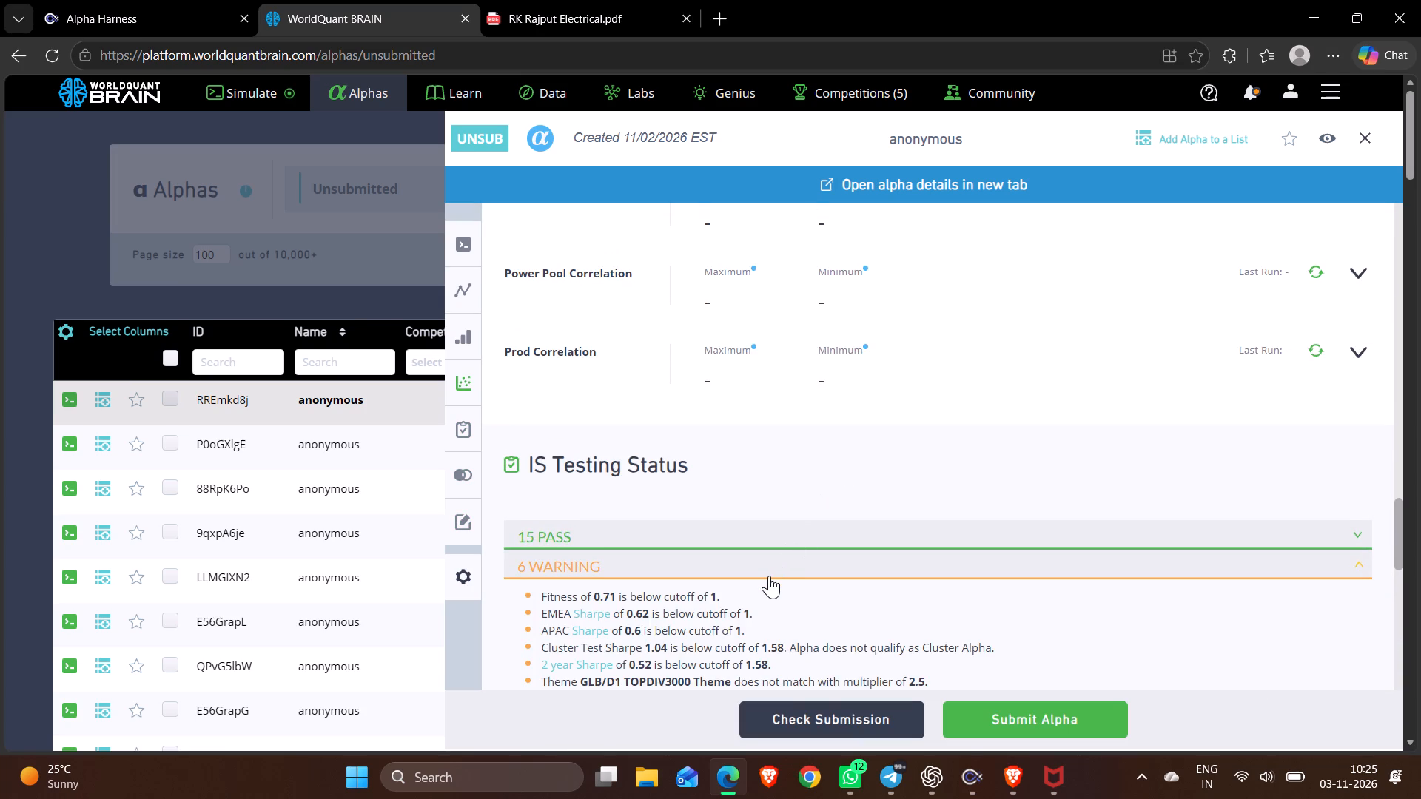
# Examine the alpha's PnL chart, yearly IS Summary figures, regional aggregates and testing status.
pyautogui.scroll(6, 847, 453)
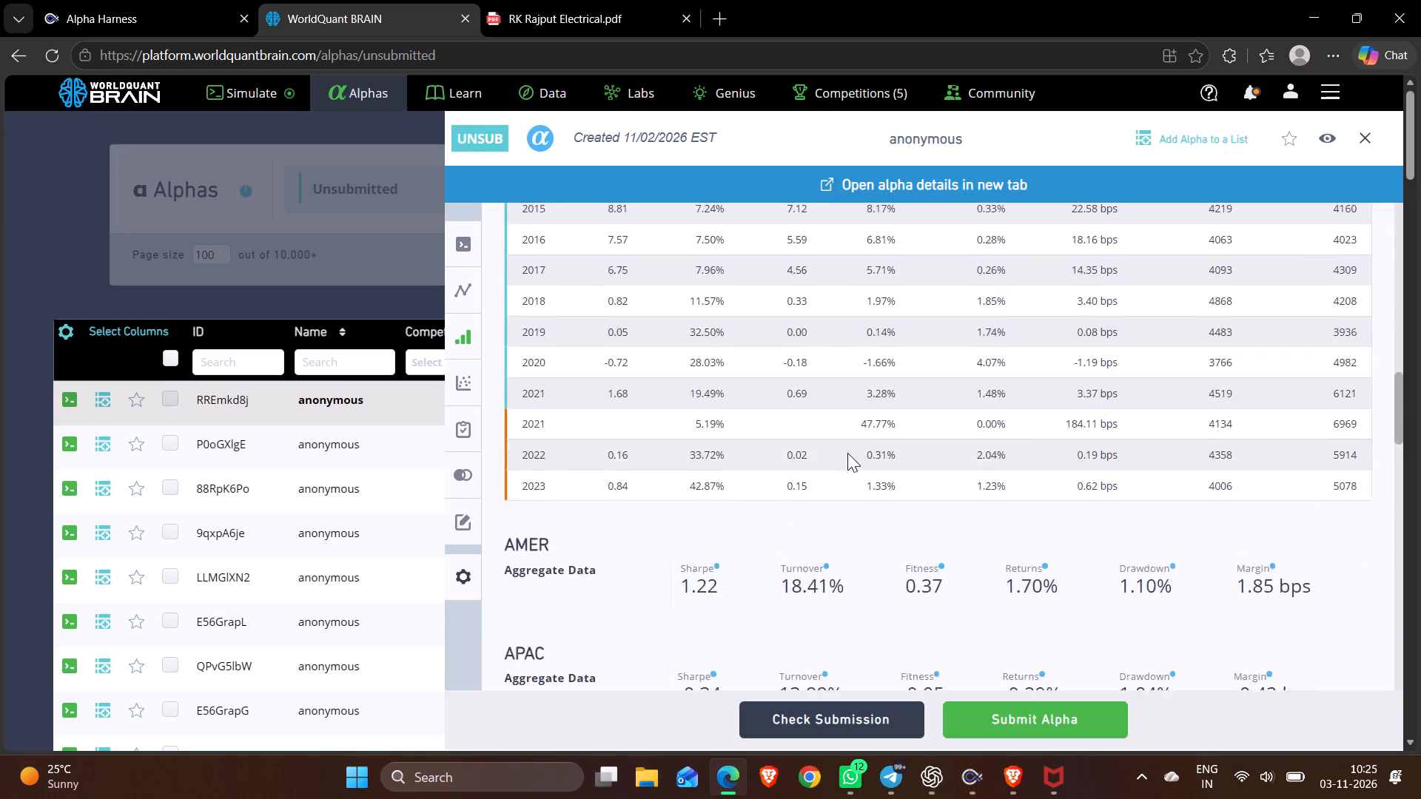
pyautogui.scroll(7, 847, 453)
pyautogui.scroll(-3, 847, 453)
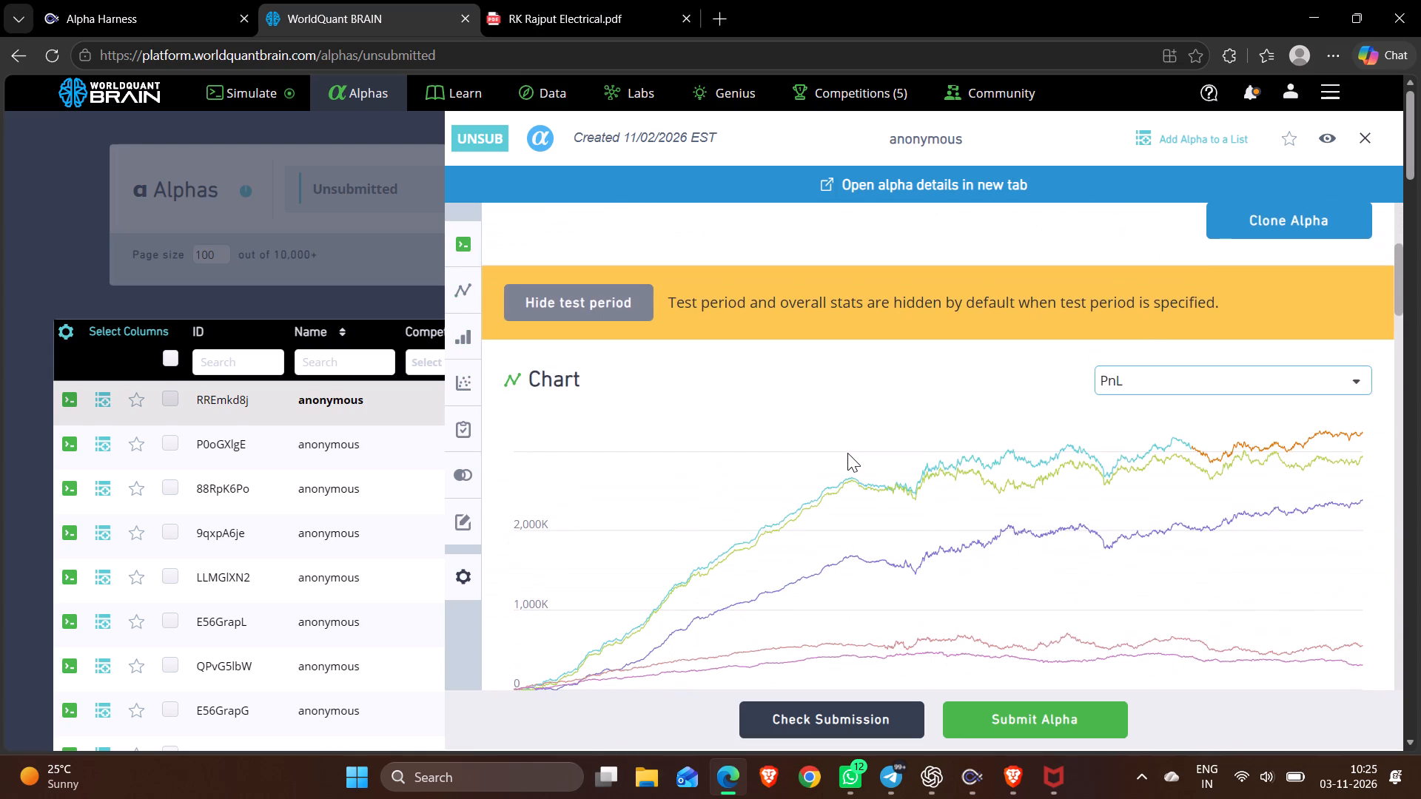
pyautogui.scroll(-9, 847, 453)
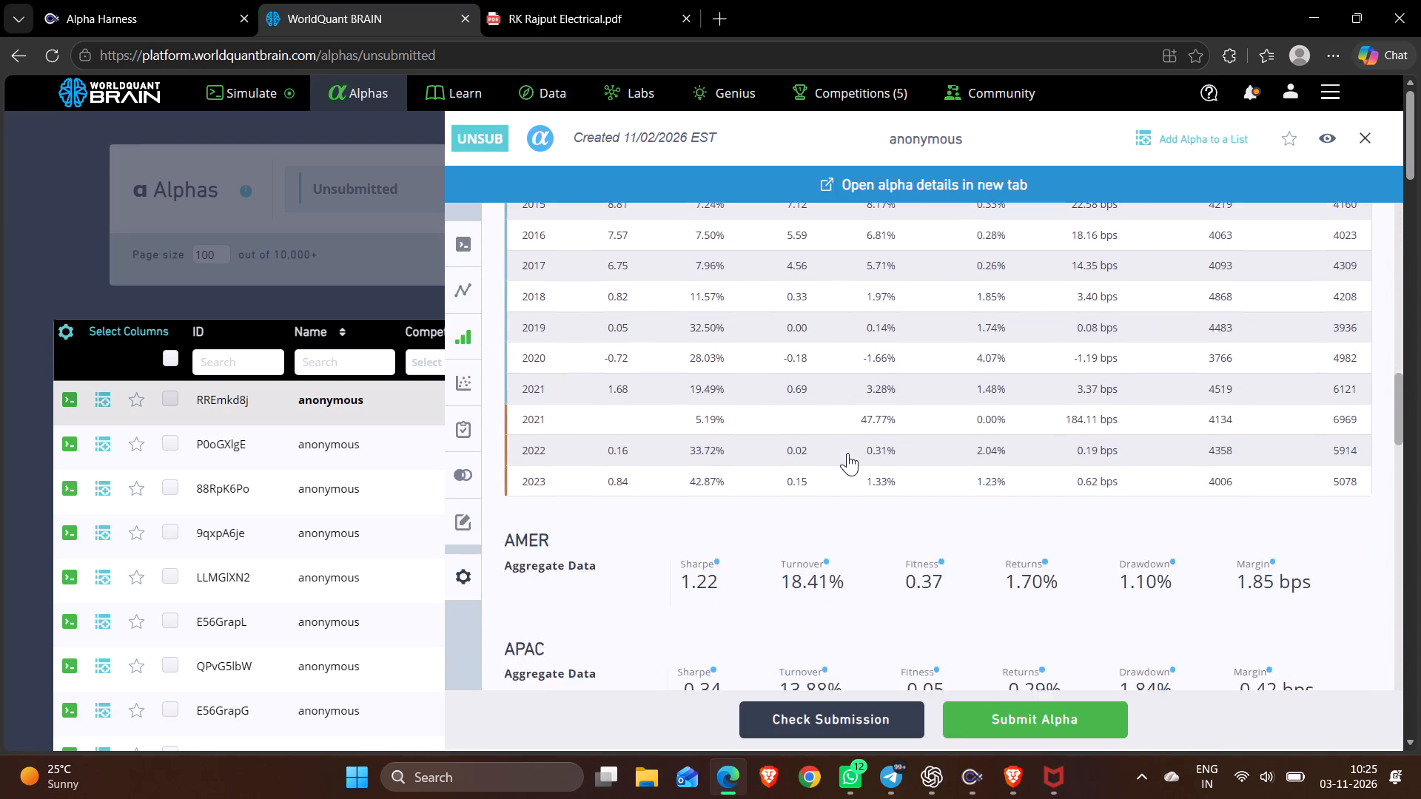
pyautogui.scroll(-5, 847, 453)
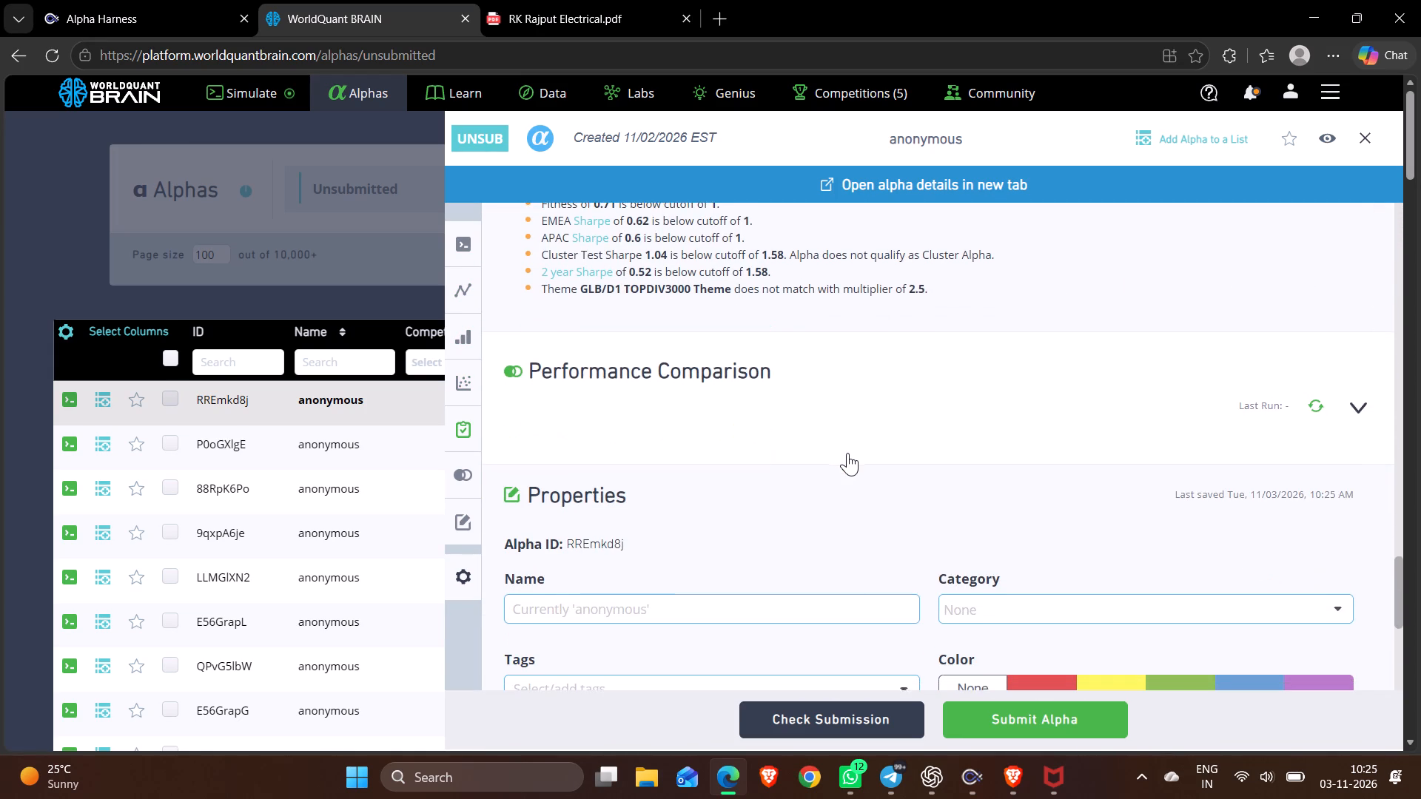
pyautogui.scroll(-1, 847, 453)
pyautogui.scroll(12, 847, 453)
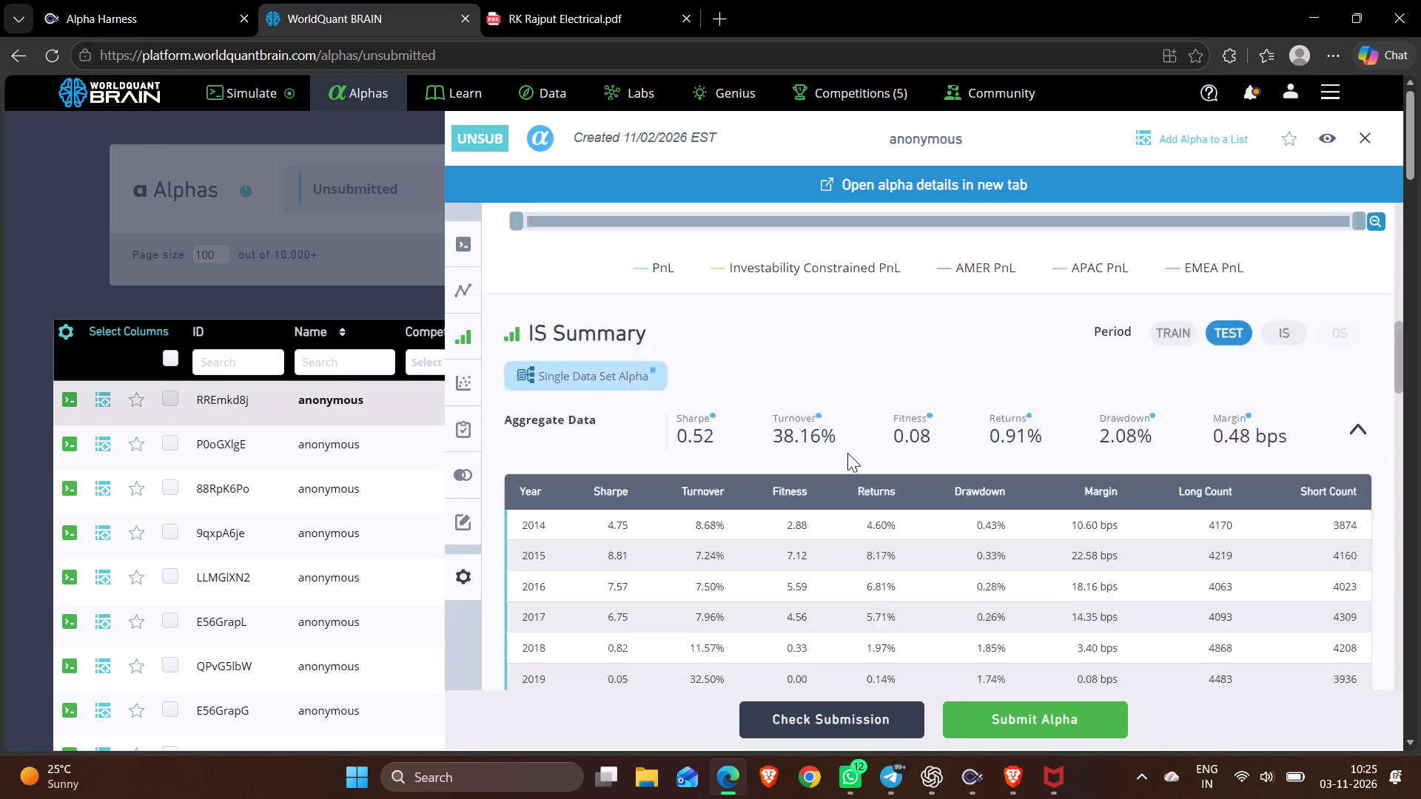
pyautogui.scroll(4, 847, 453)
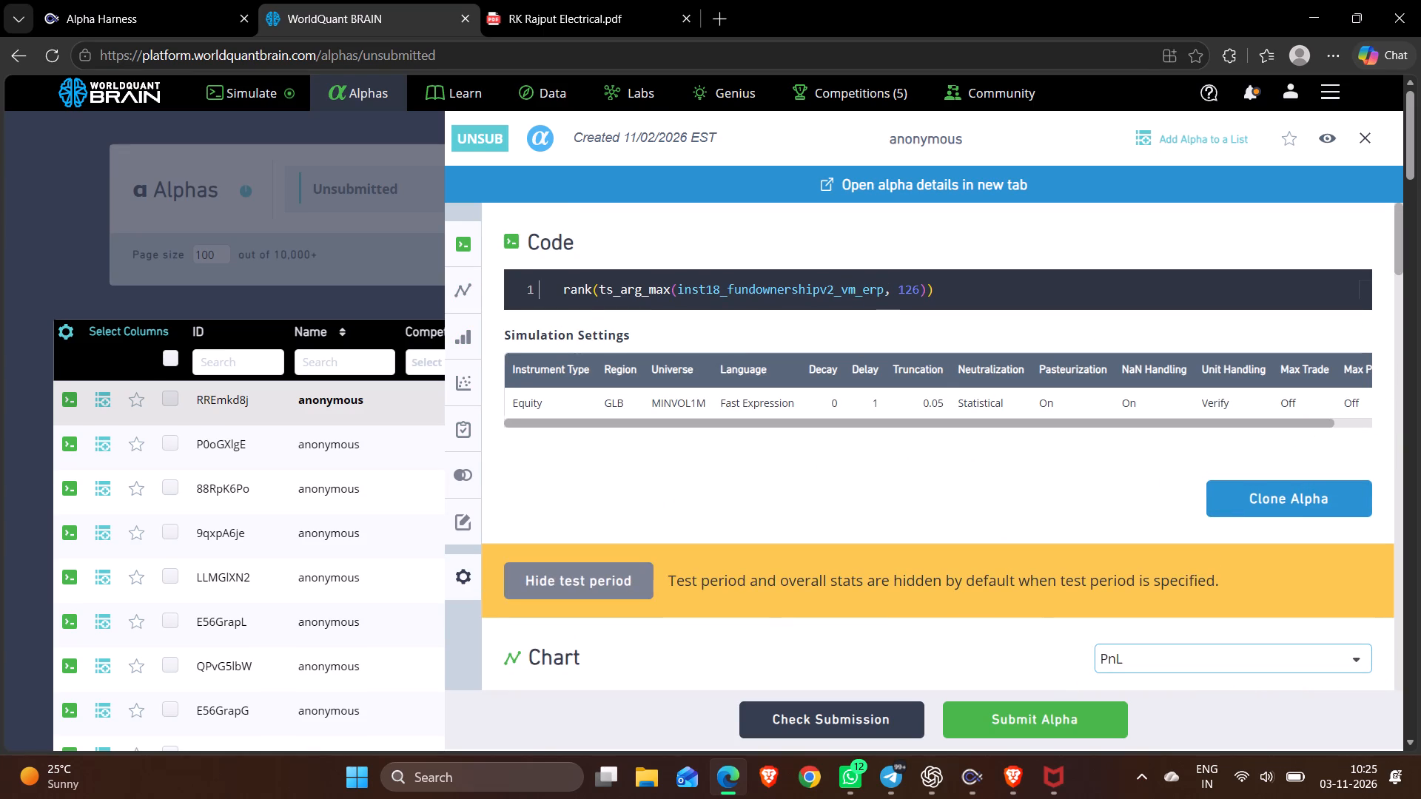
pyautogui.tripleClick(862, 283)
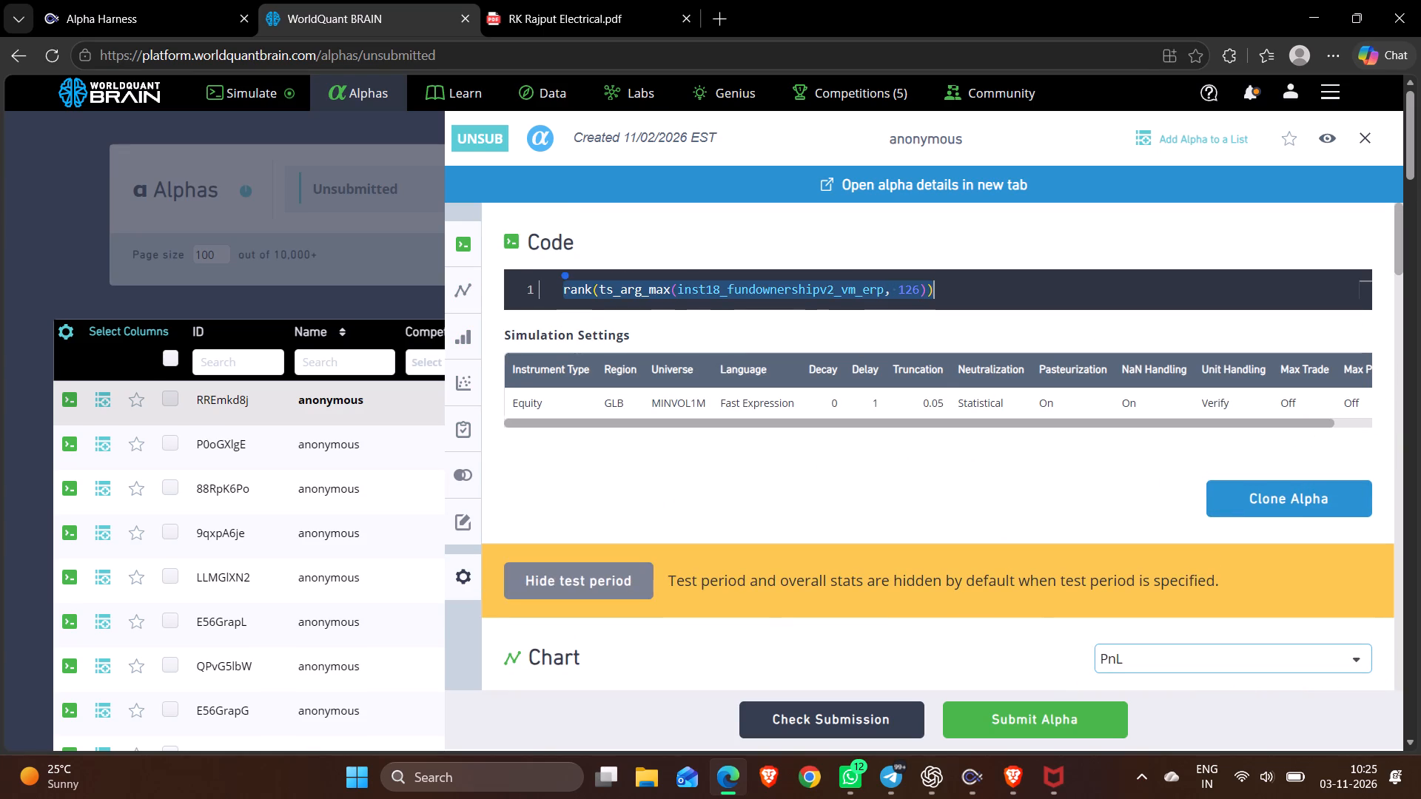
pyautogui.hotkey('ctrl', 'c')
pyautogui.click(927, 792)
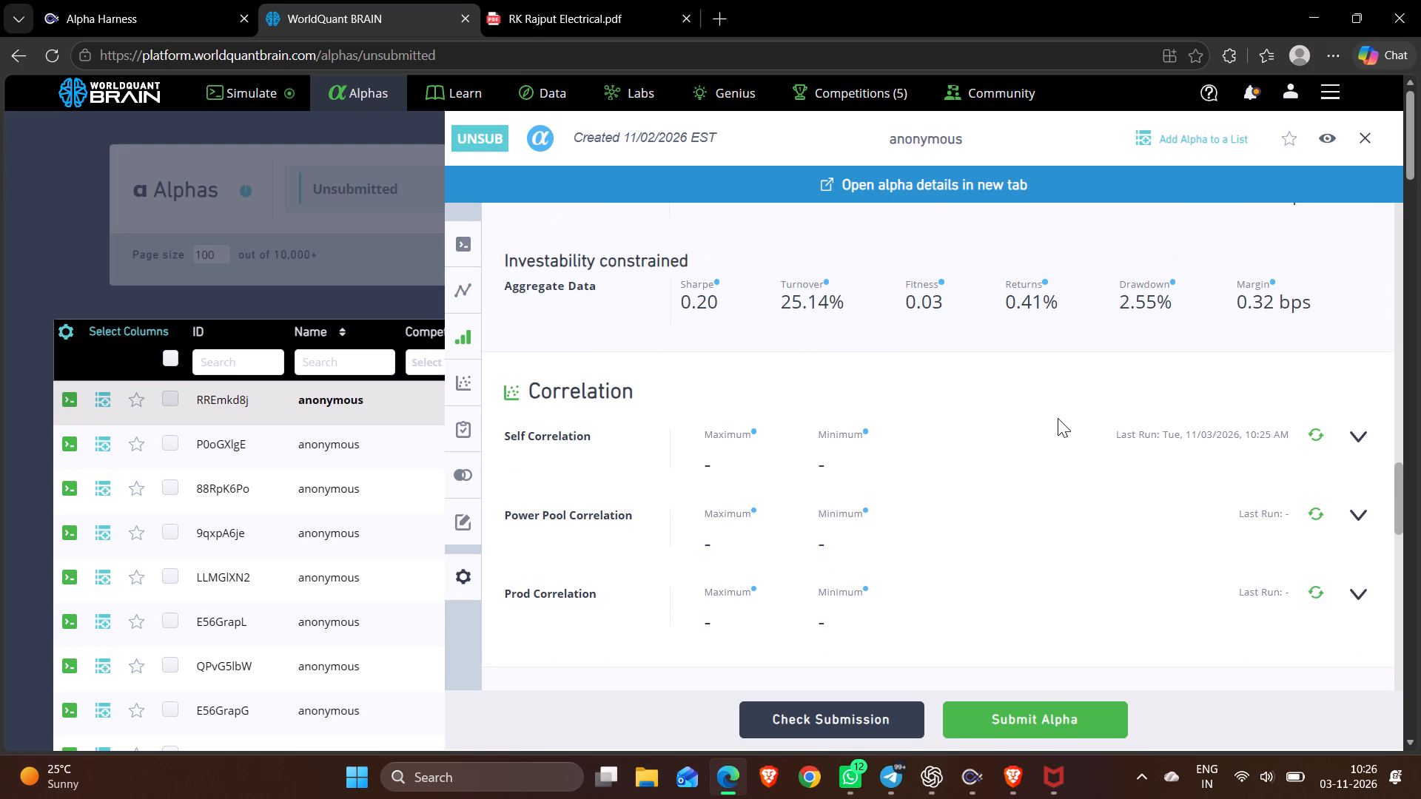
pyautogui.scroll(-6, 1058, 418)
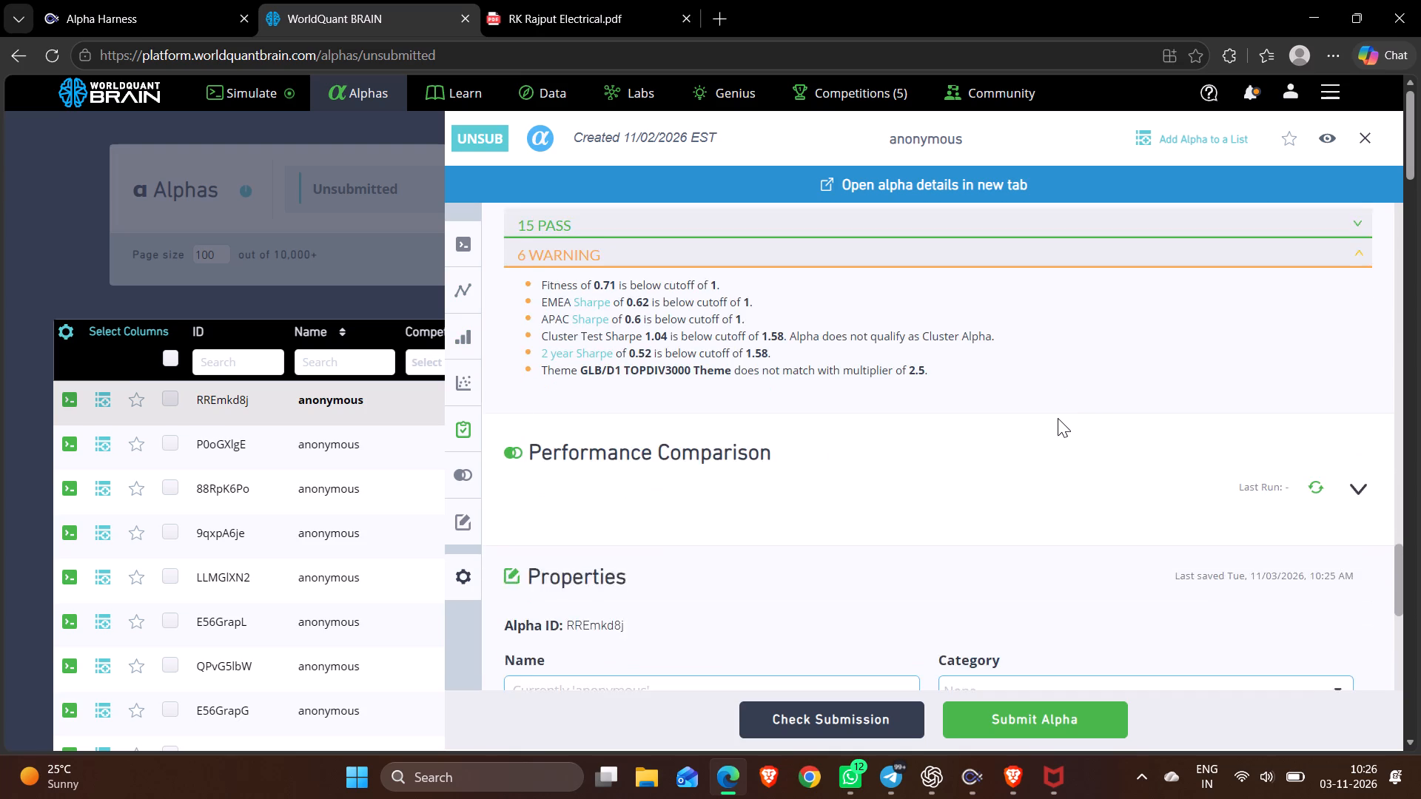
pyautogui.scroll(-6, 1058, 418)
pyautogui.moveTo(912, 485); pyautogui.dragTo(503, 388)
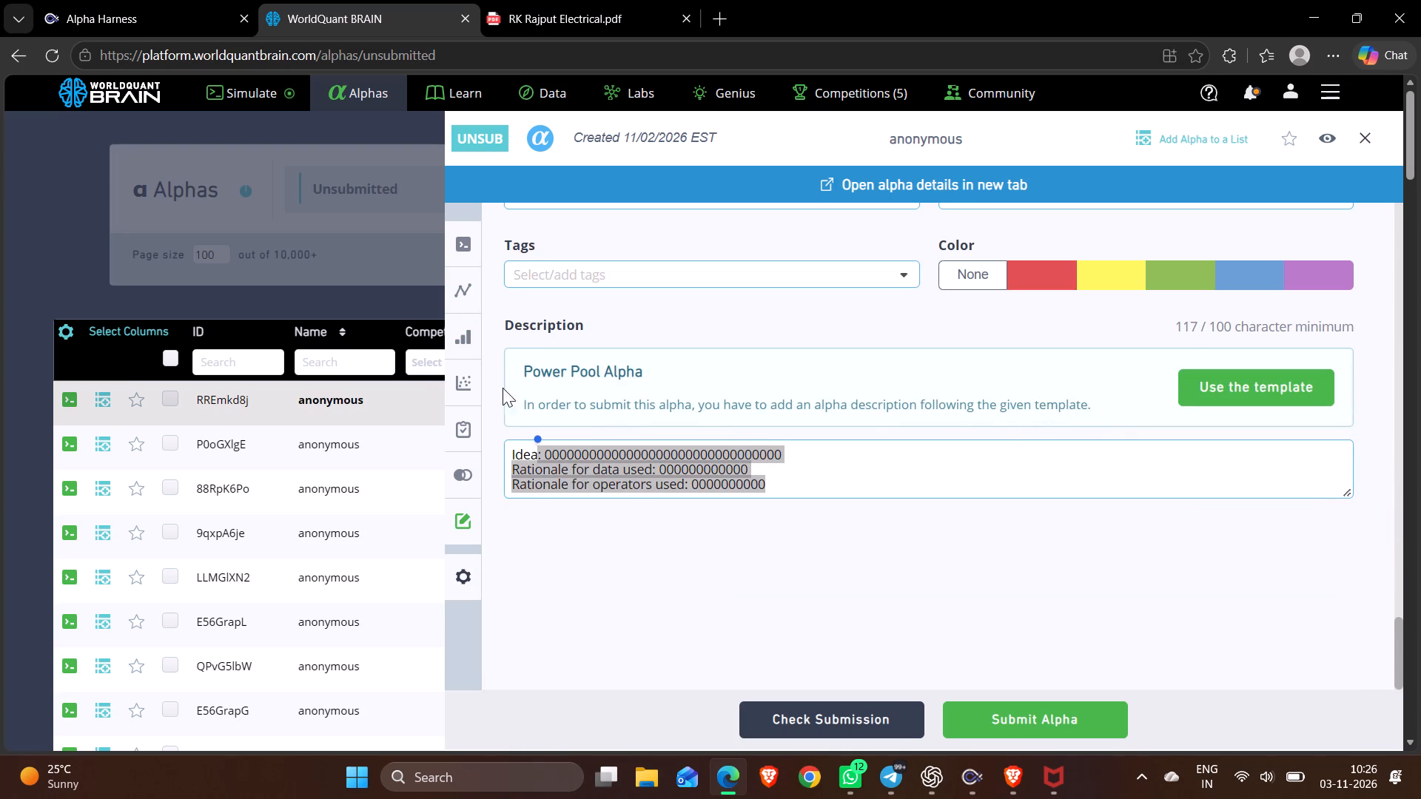
pyautogui.moveTo(503, 388); pyautogui.dragTo(414, 370)
pyautogui.hotkey('ctrl', 'v')
# Review the pasted description, then the alpha's correlation section, summary figures and code settings.
pyautogui.scroll(1, 754, 454)
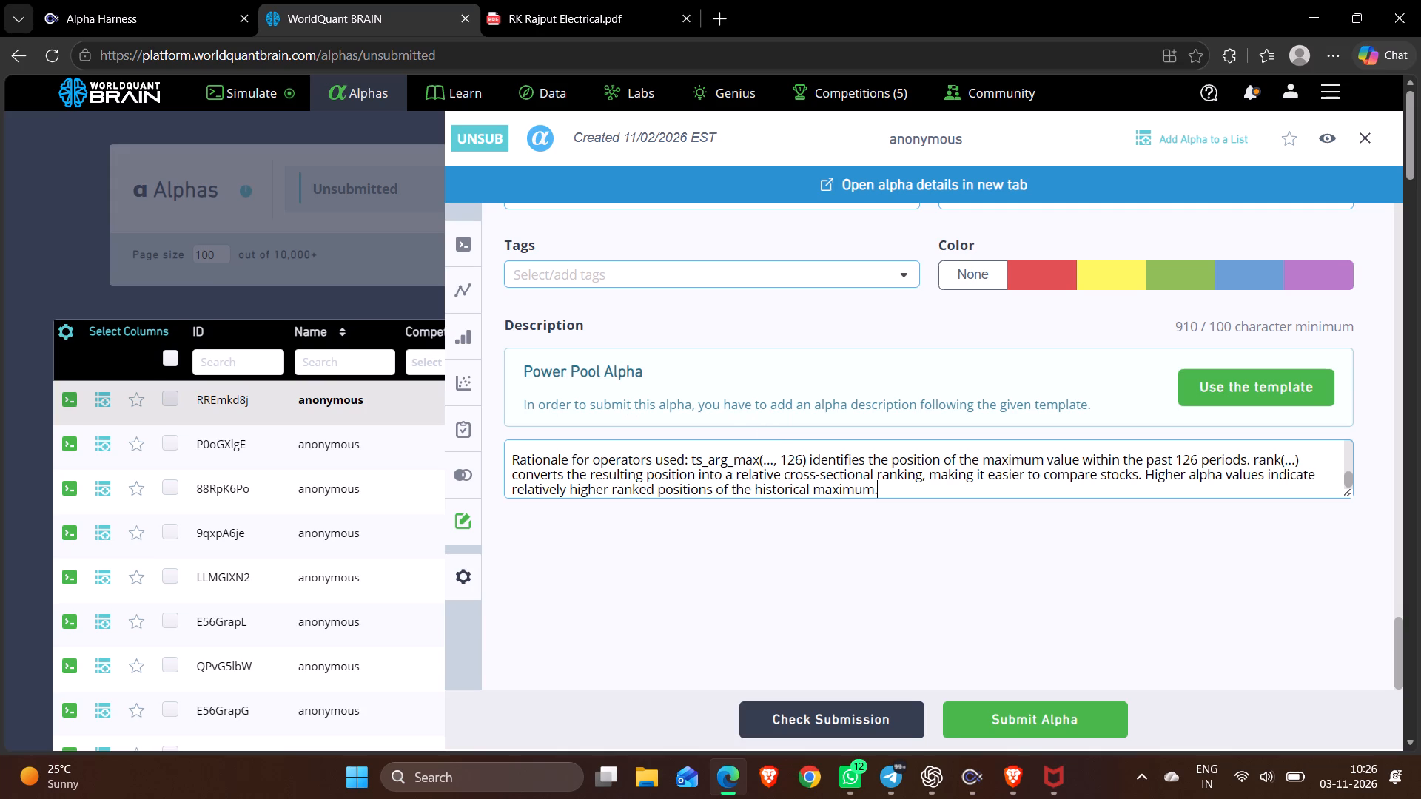
pyautogui.scroll(5, 754, 454)
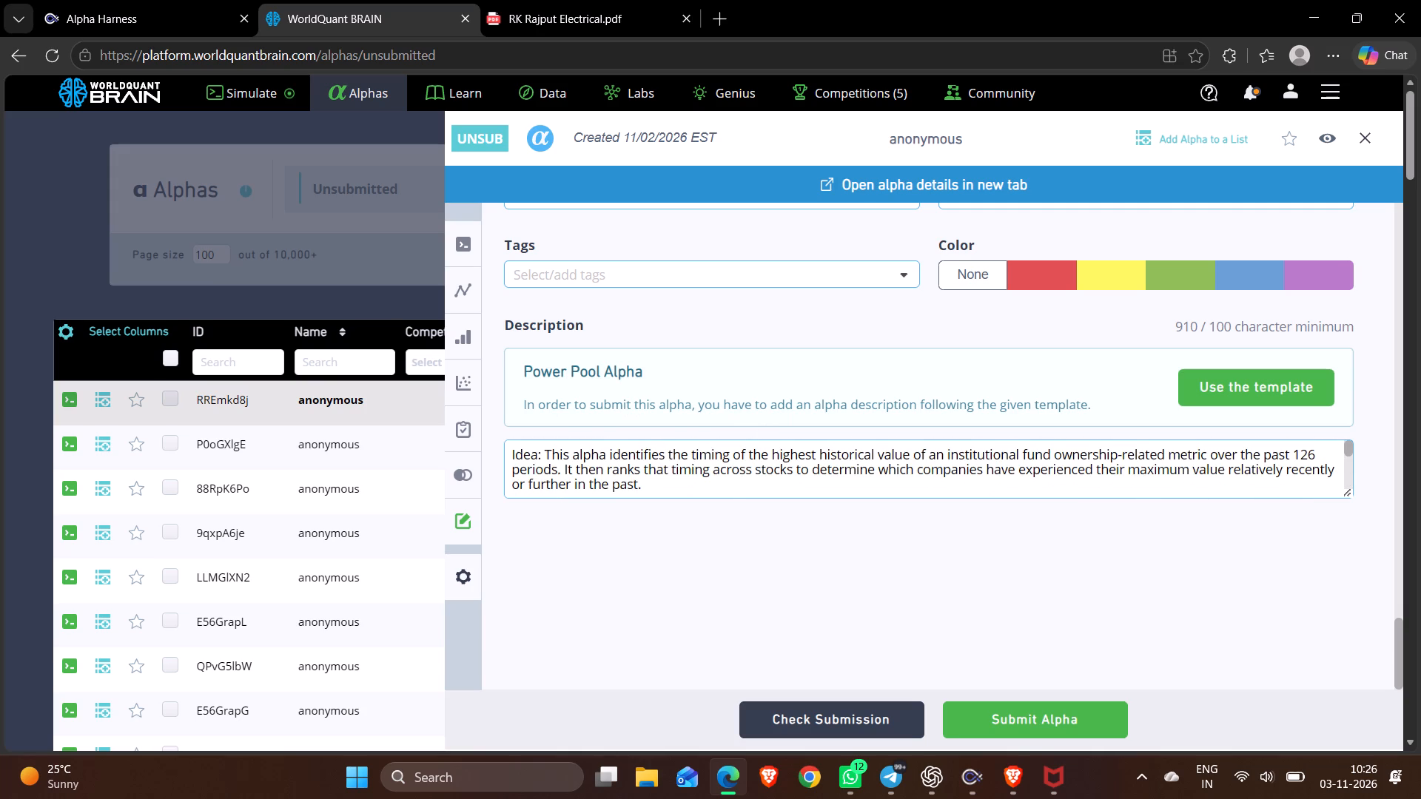
pyautogui.scroll(1, 754, 454)
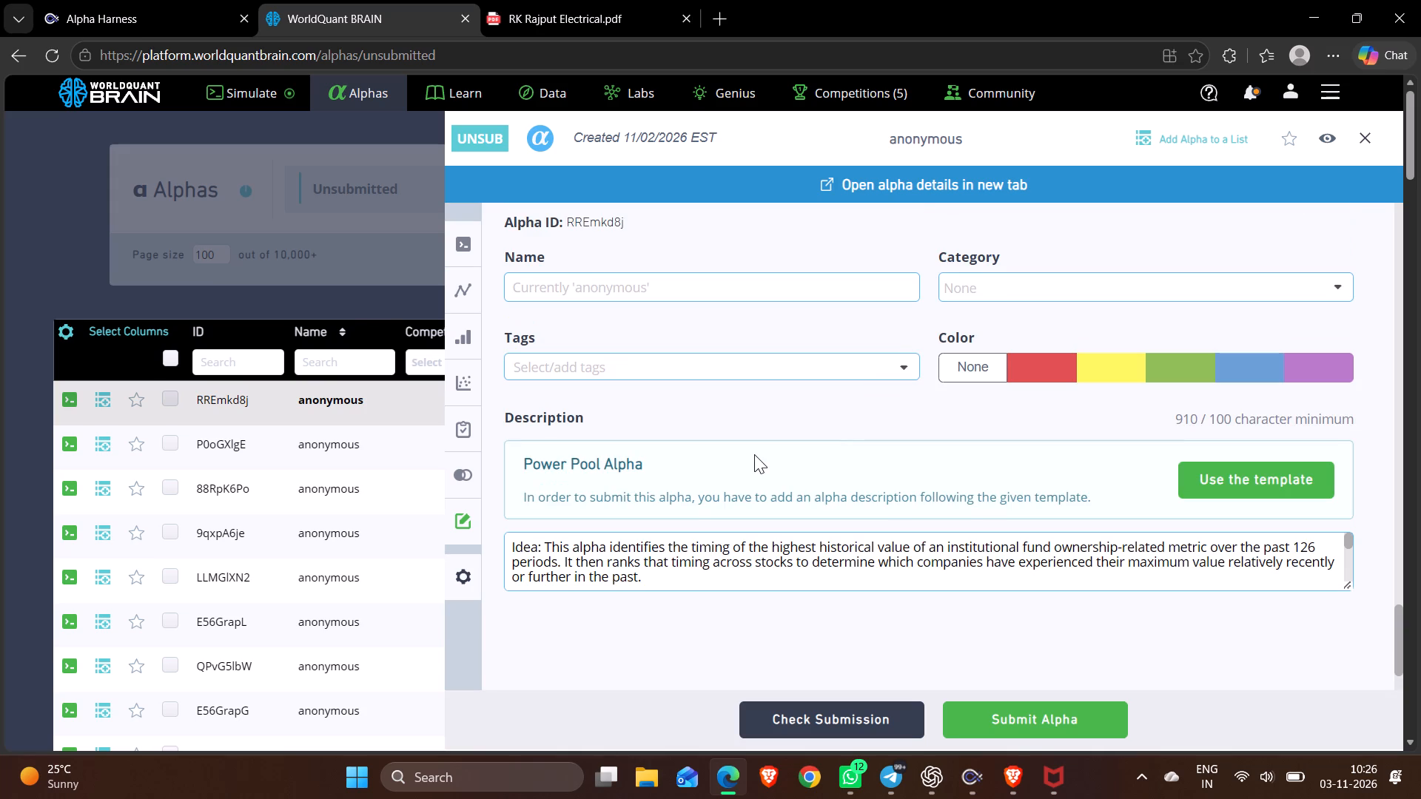
pyautogui.scroll(11, 752, 449)
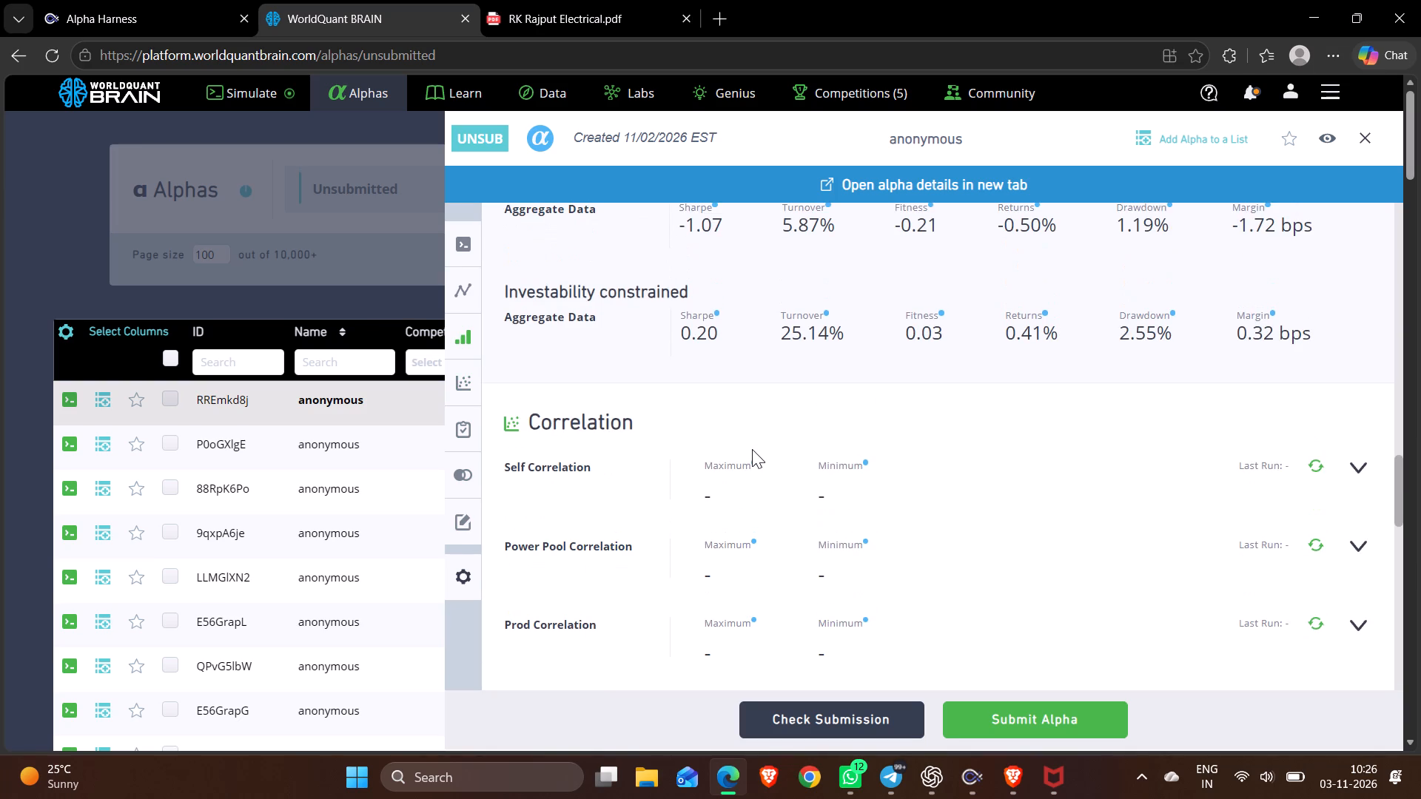
pyautogui.scroll(2, 751, 510)
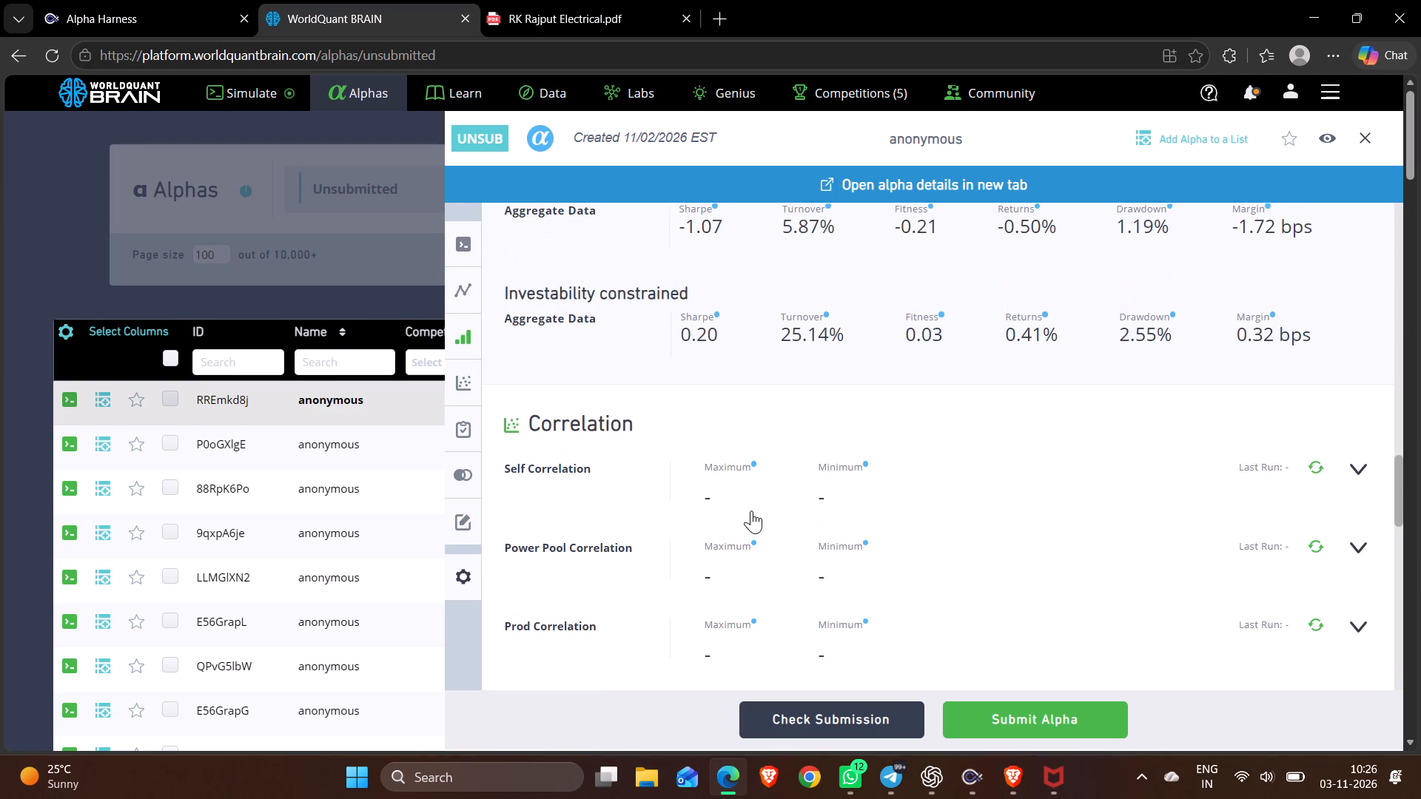
pyautogui.scroll(15, 751, 510)
pyautogui.scroll(7, 751, 507)
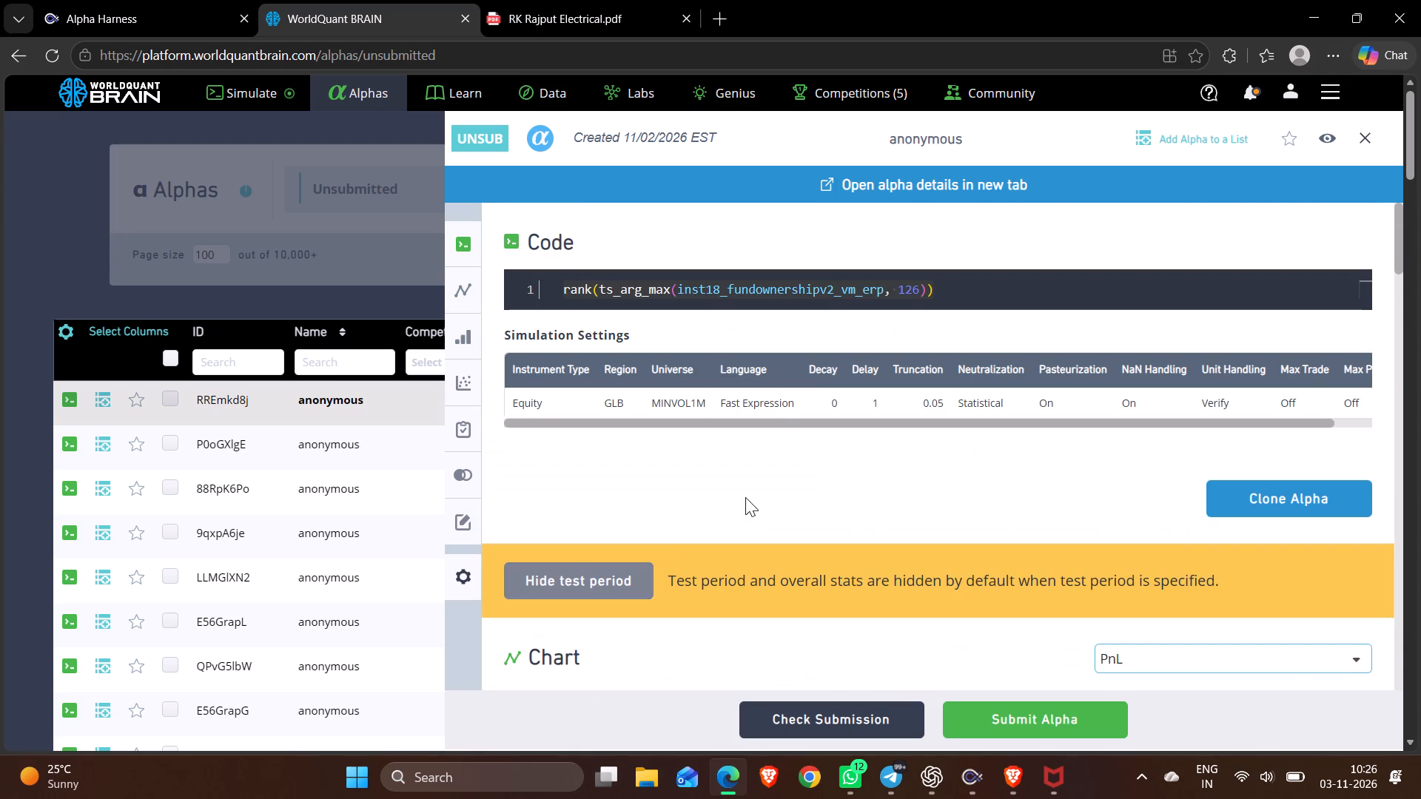
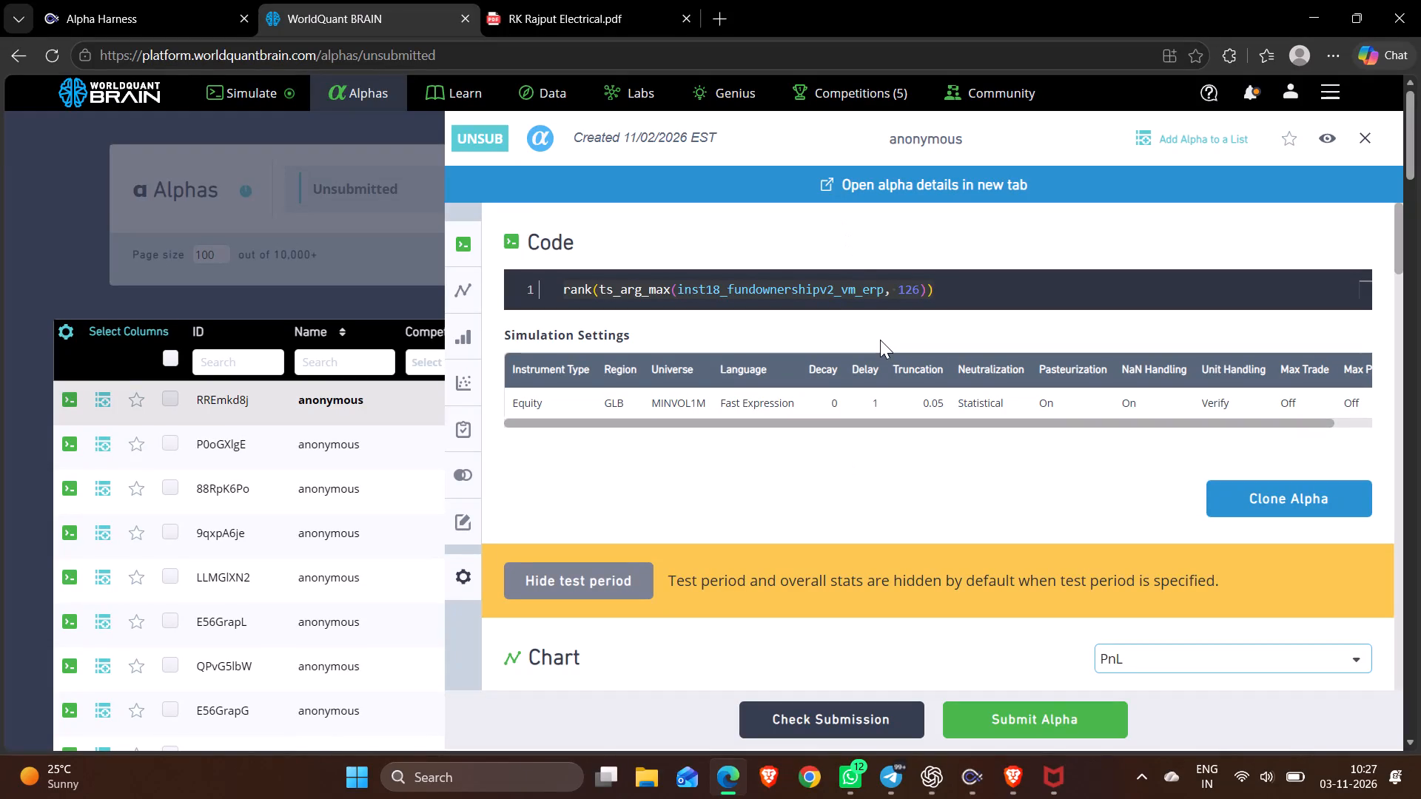
# Switch alpha RREmkd8j's IS Summary to the full IS period and review its aggregate figures and properties.
pyautogui.scroll(-11, 880, 340)
pyautogui.scroll(3, 870, 337)
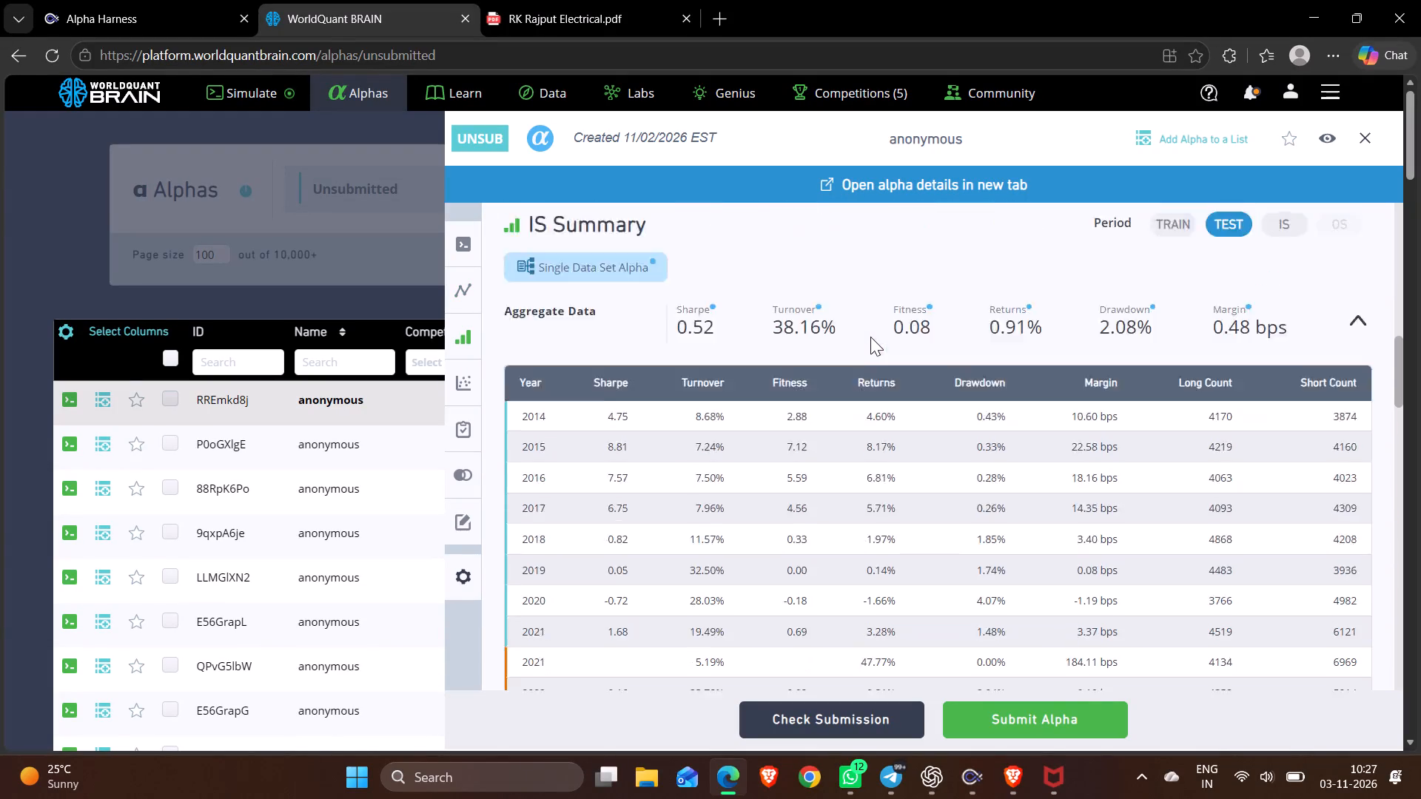
pyautogui.click(1292, 394)
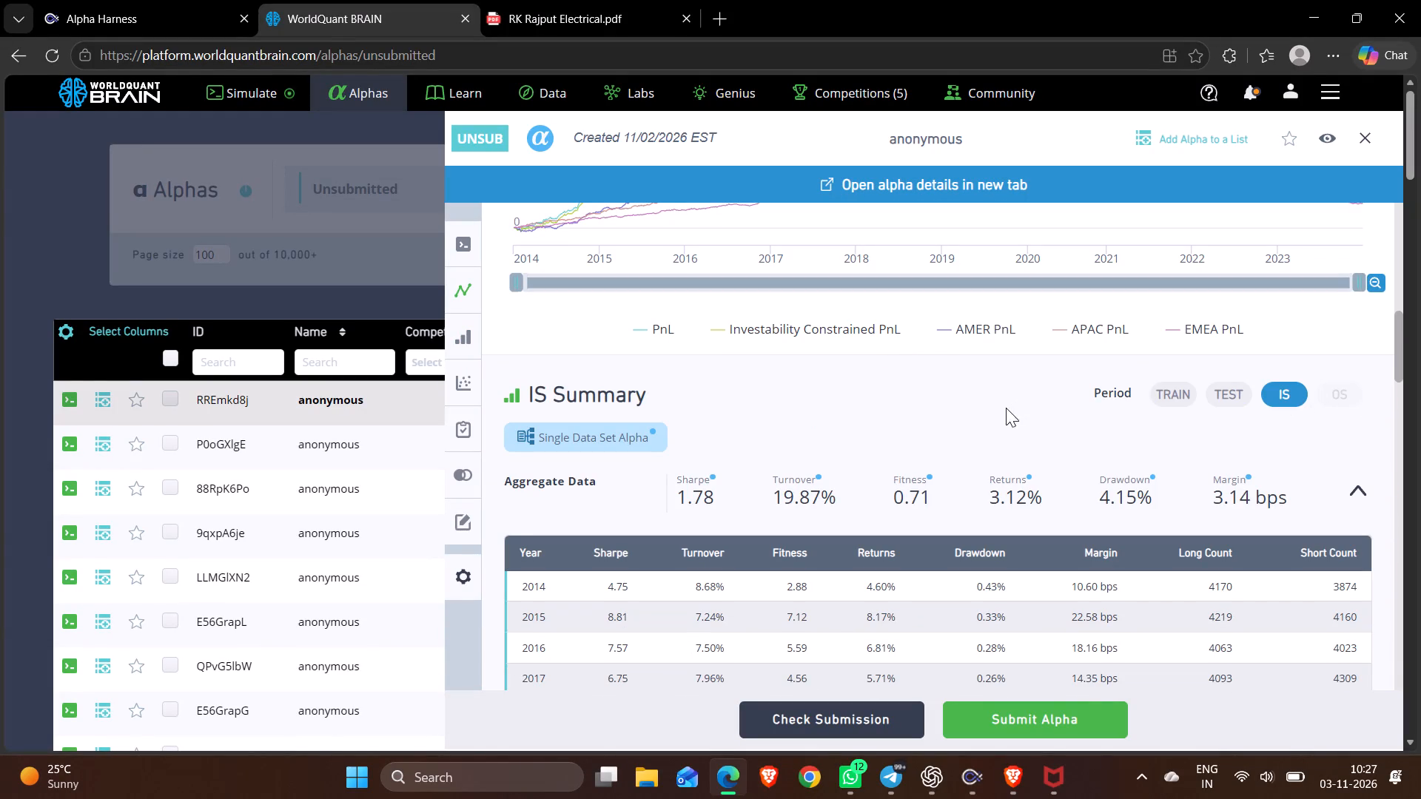
pyautogui.scroll(-7, 994, 408)
pyautogui.scroll(-6, 796, 370)
pyautogui.scroll(6, 840, 463)
pyautogui.scroll(-14, 841, 465)
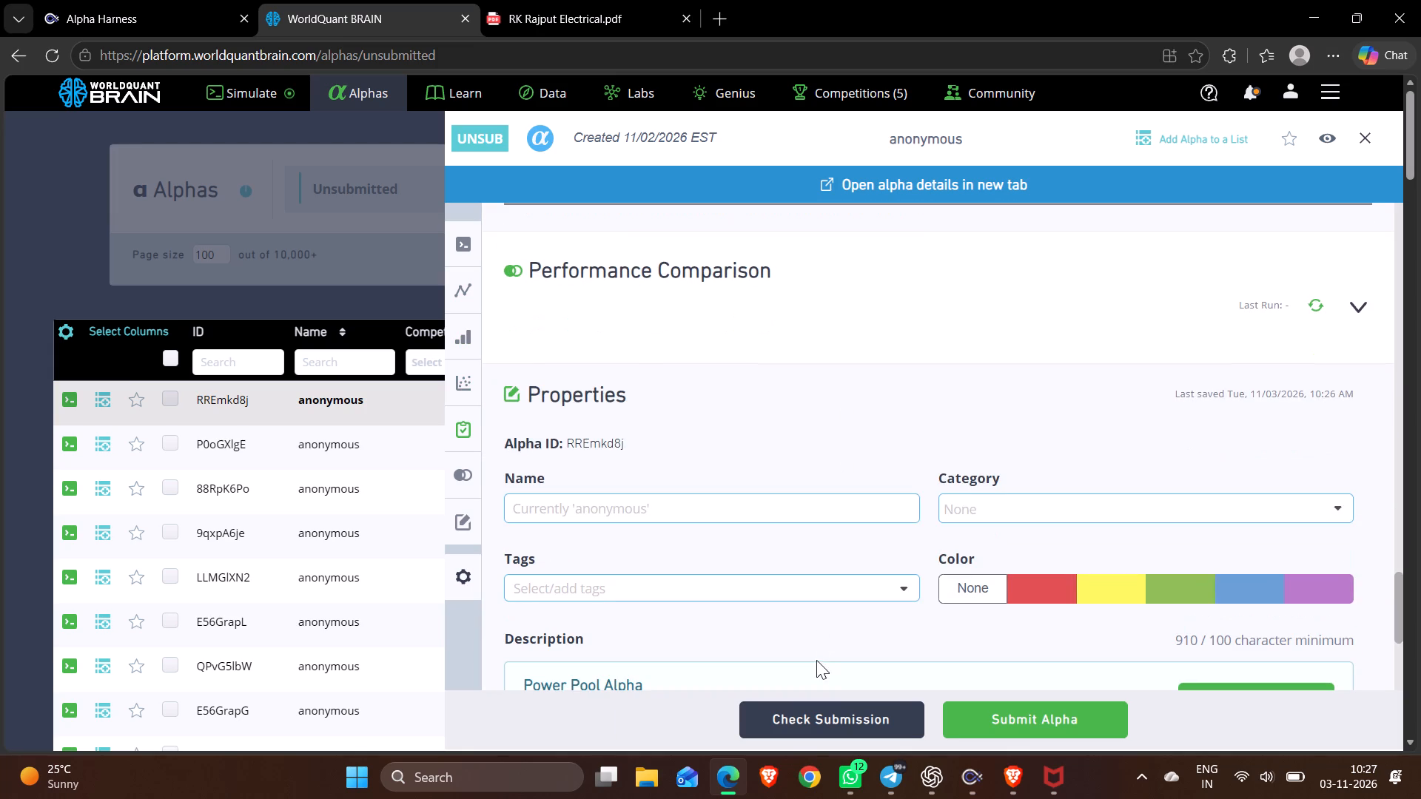
# Submit the alpha RREmkd8j, and submit it a second time while its tests are pending.
pyautogui.click(1002, 724)
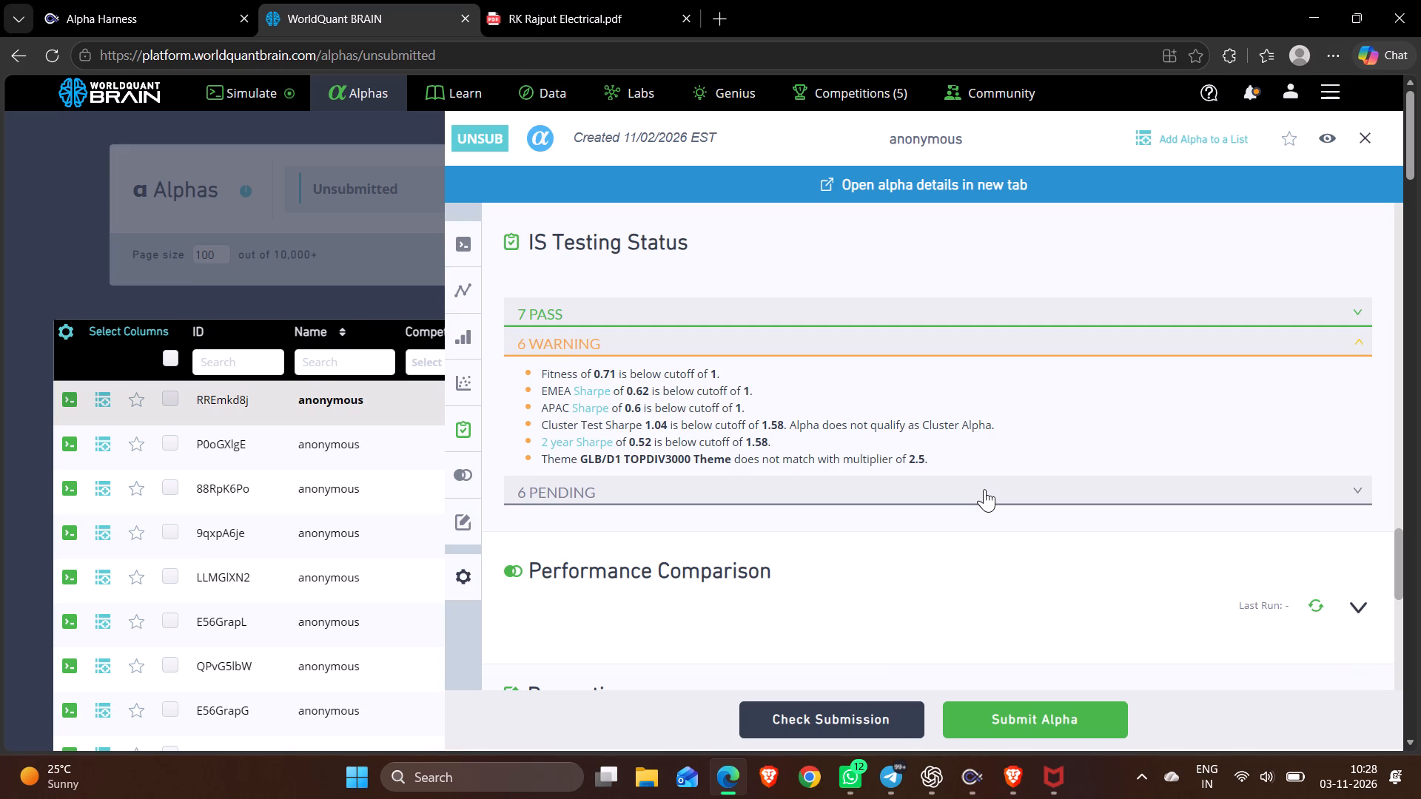
pyautogui.scroll(-2, 958, 518)
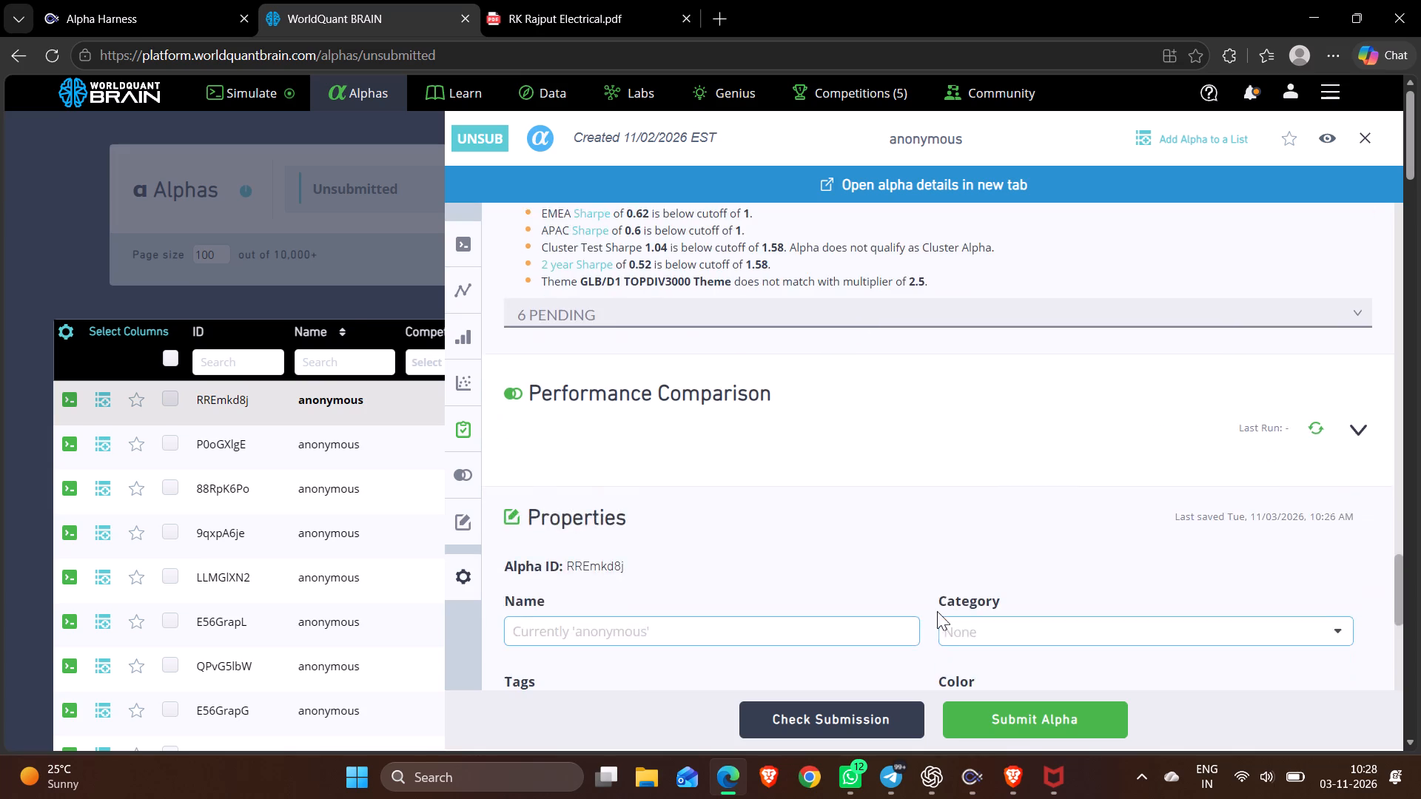
pyautogui.scroll(-4, 935, 618)
pyautogui.click(964, 720)
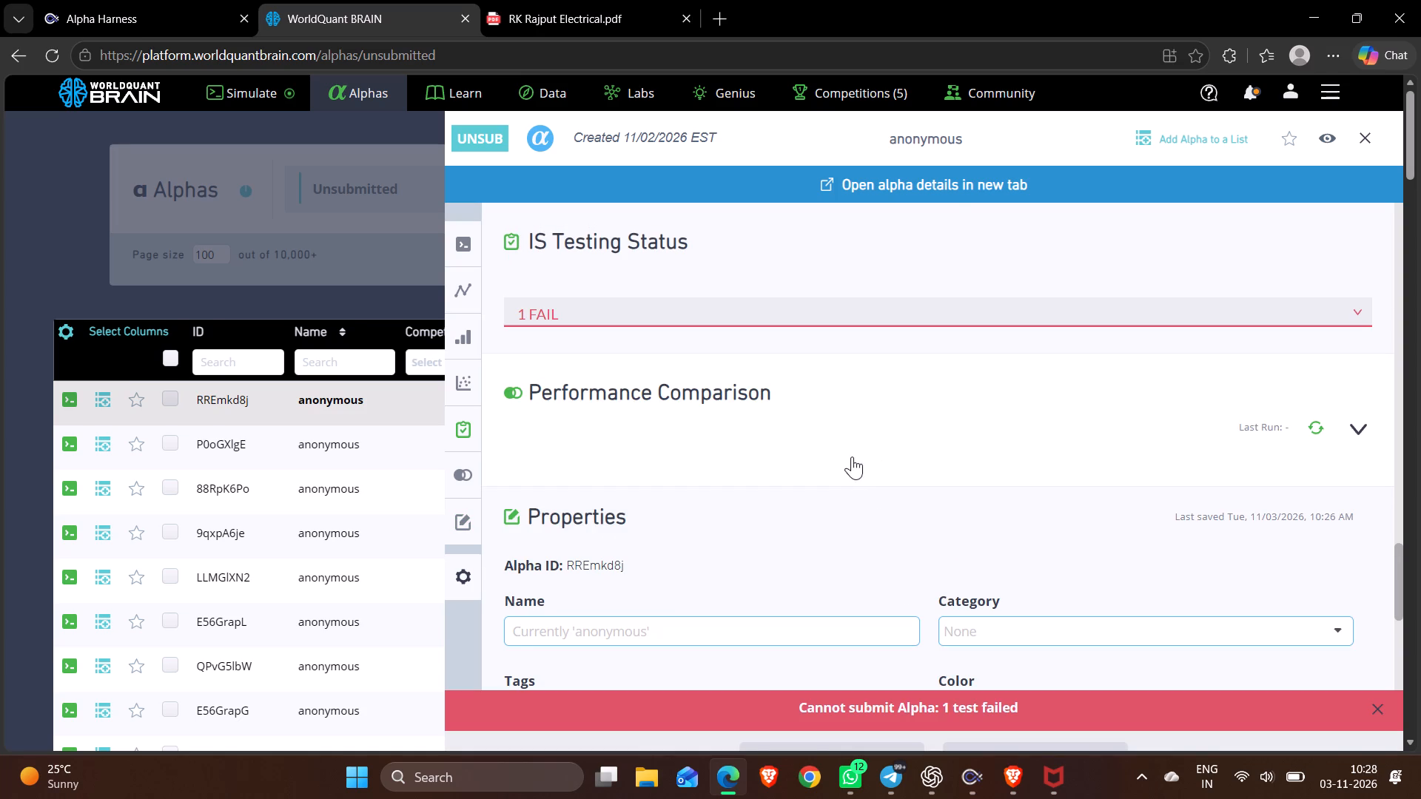
# Expand the failed test in the IS Testing Status, review the alpha's details and close them.
pyautogui.click(819, 317)
pyautogui.scroll(6, 819, 317)
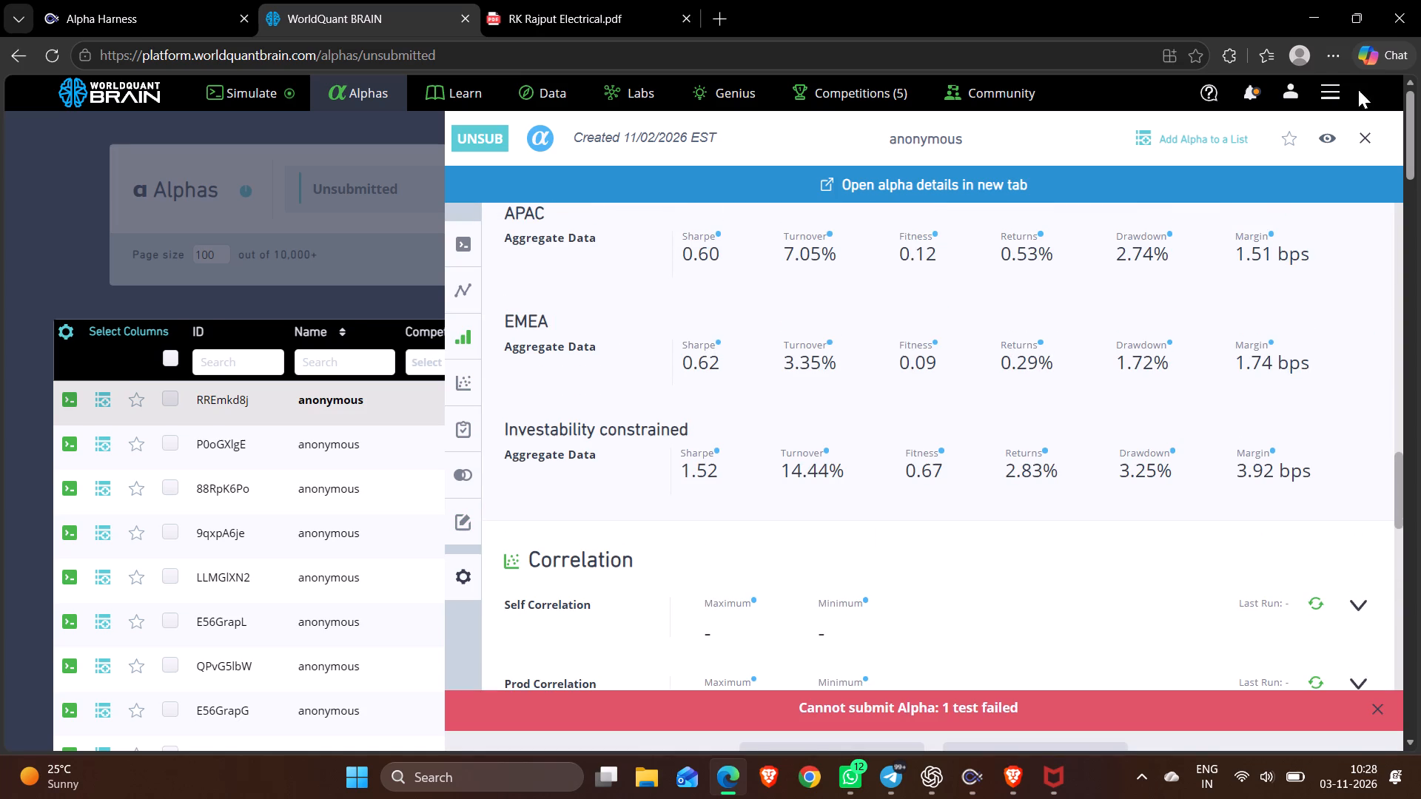
pyautogui.click(1360, 143)
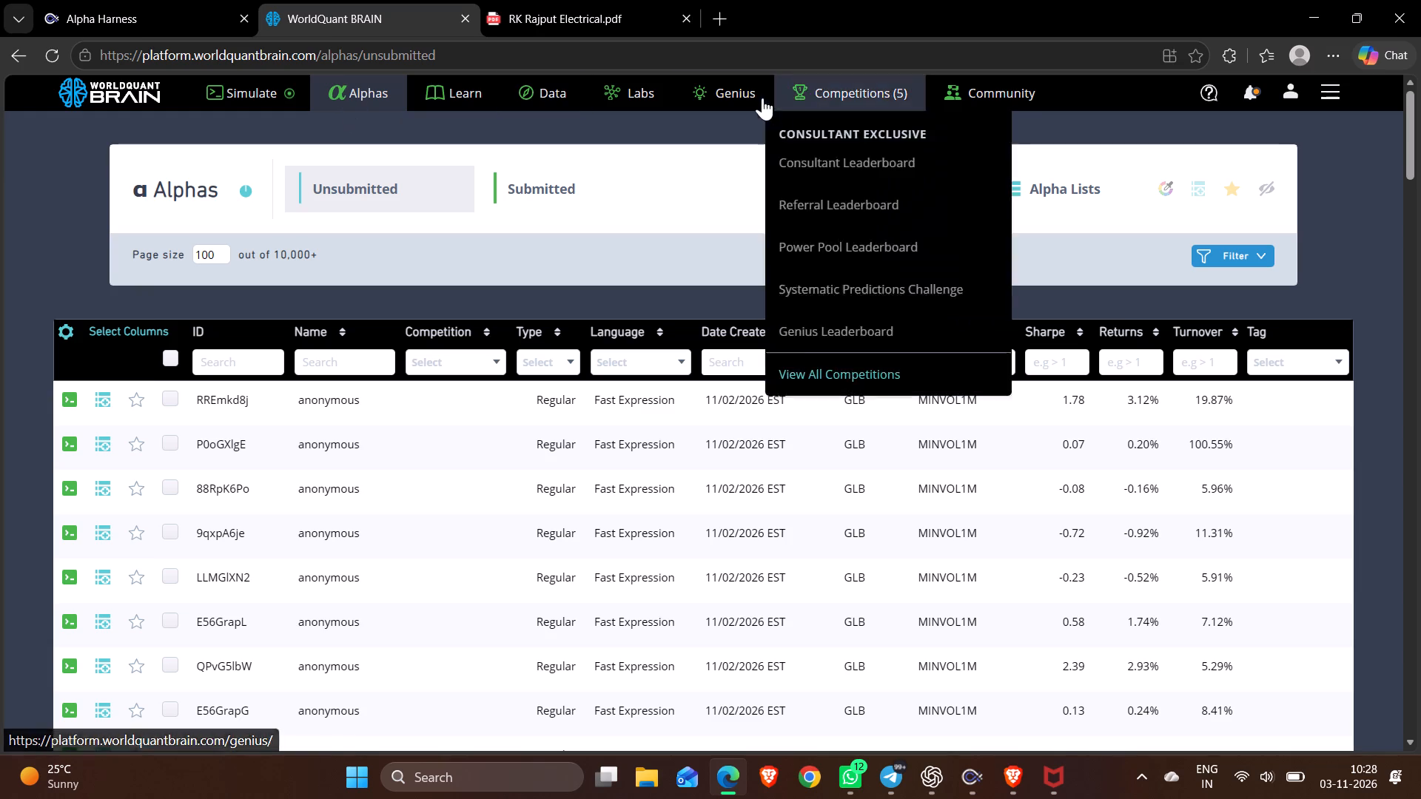
# Open the Genius status page and reload it, accepting the reload prompt.
pyautogui.click(730, 93)
pyautogui.rightClick(802, 435)
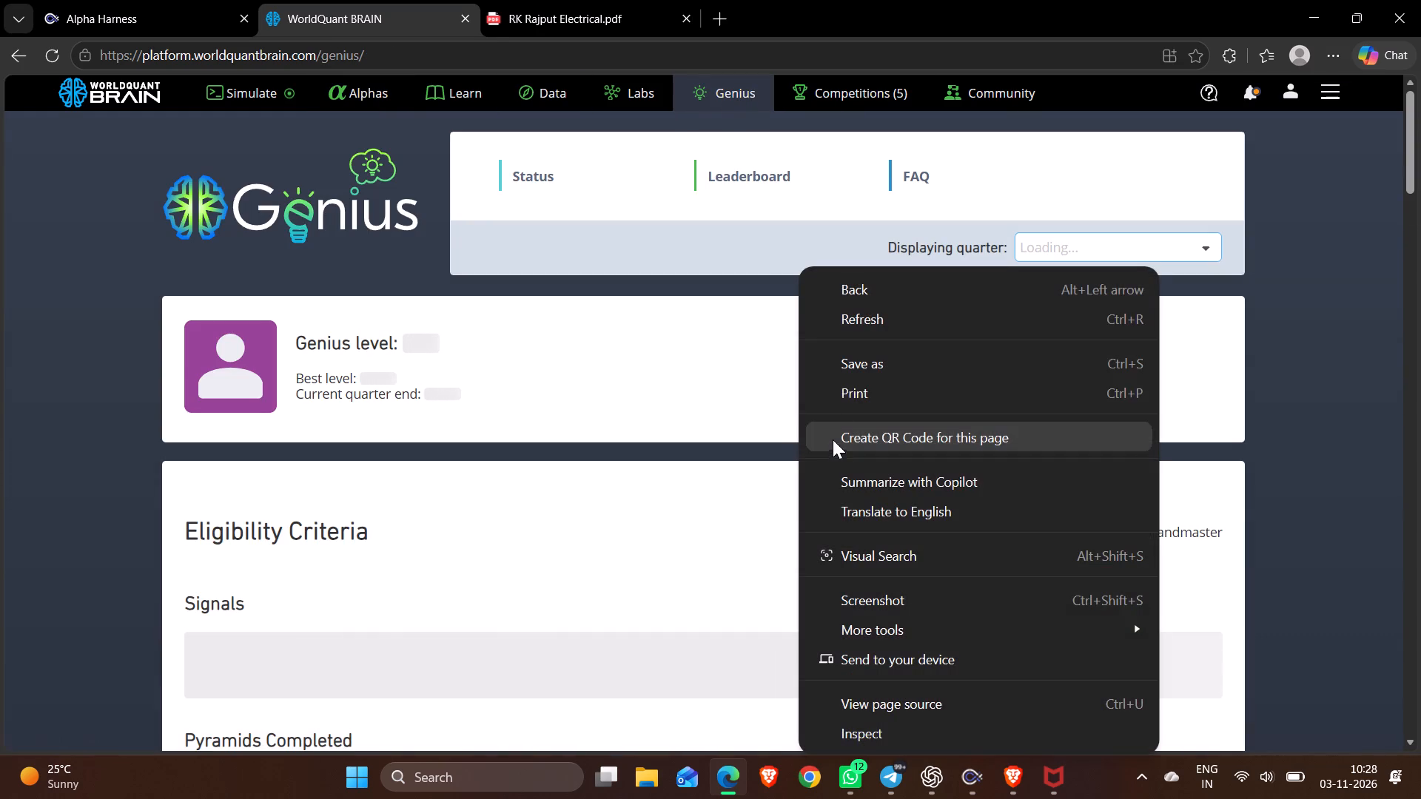
pyautogui.click(857, 312)
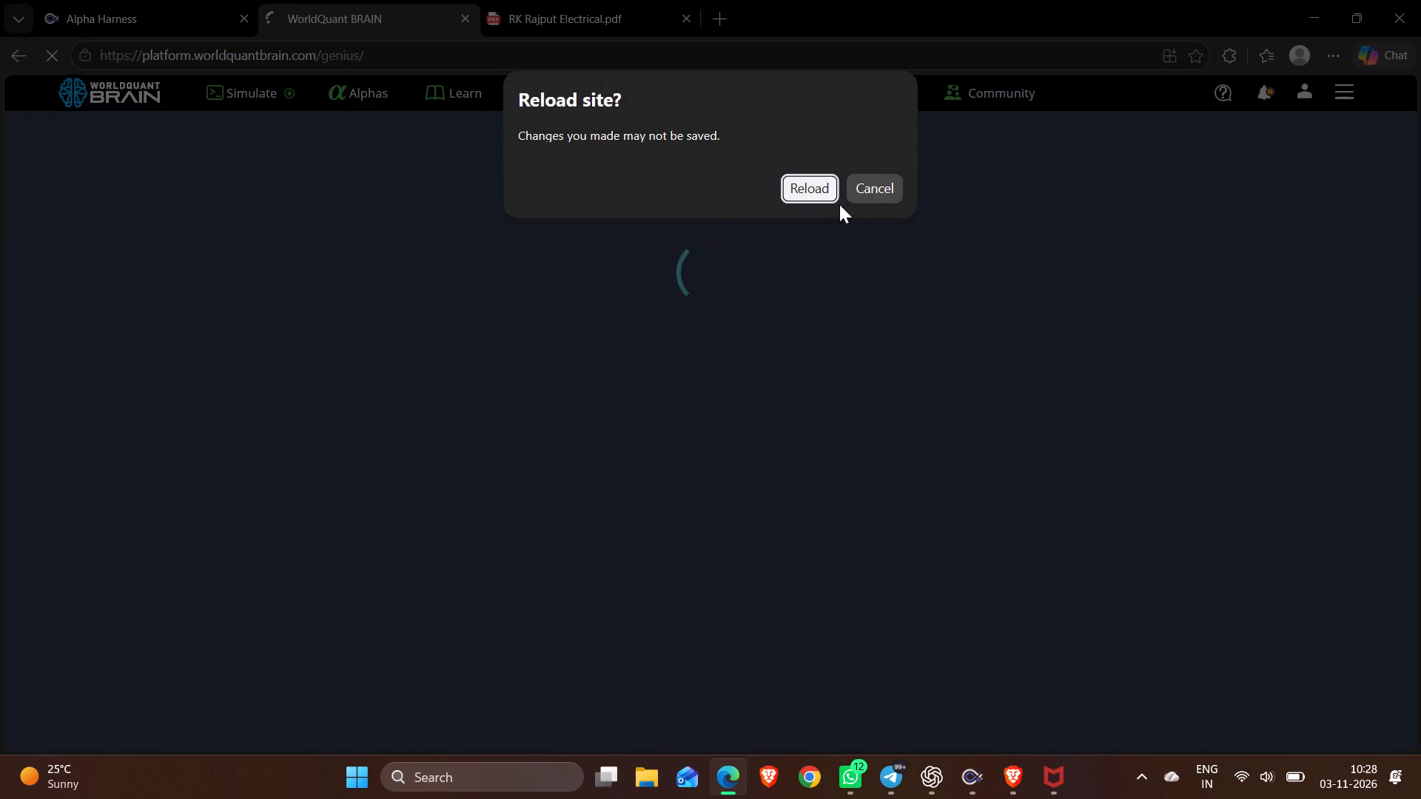
pyautogui.click(828, 181)
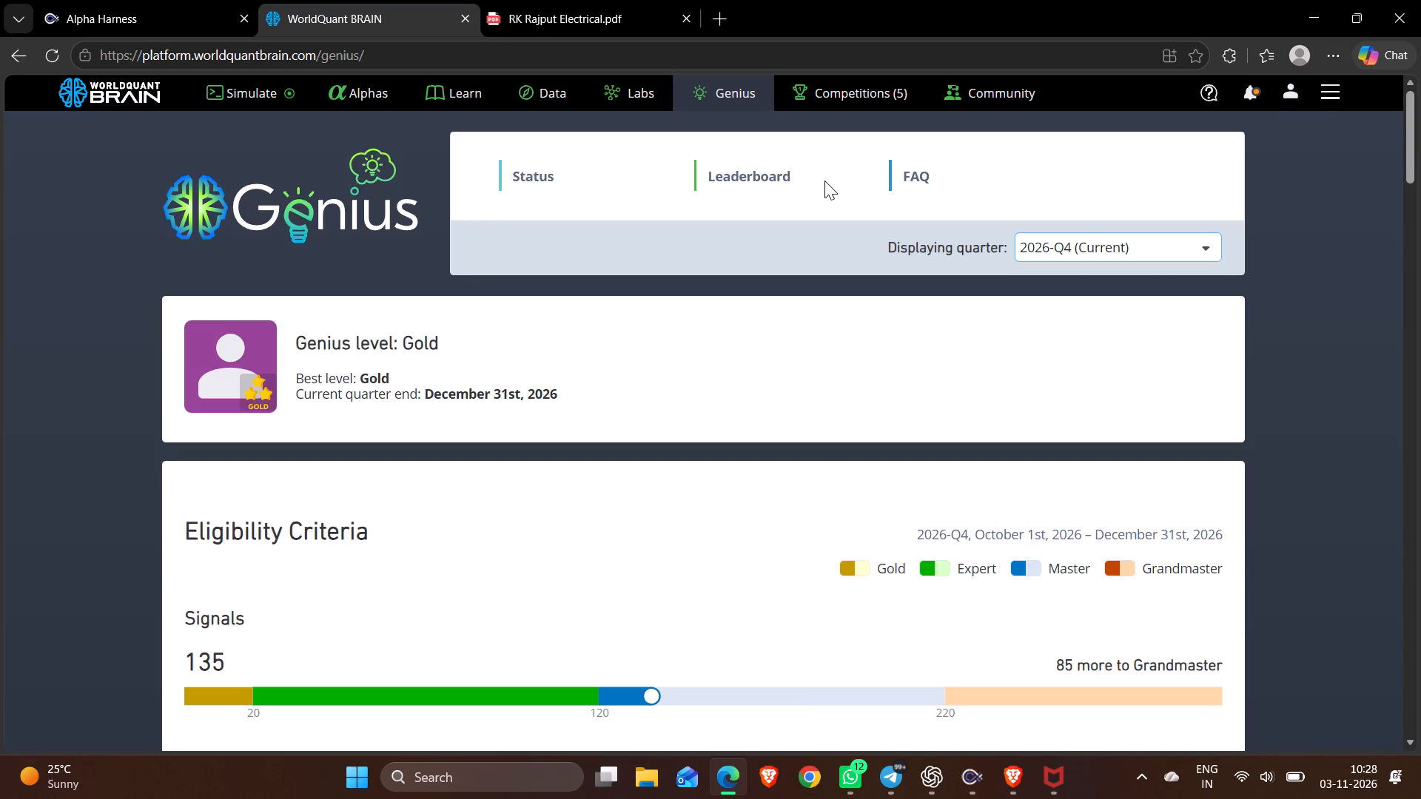
# Examine the 2026-Q4 Genius combined performance scores, tie breaker criteria and the latest day's submission activity.
pyautogui.scroll(-12, 731, 213)
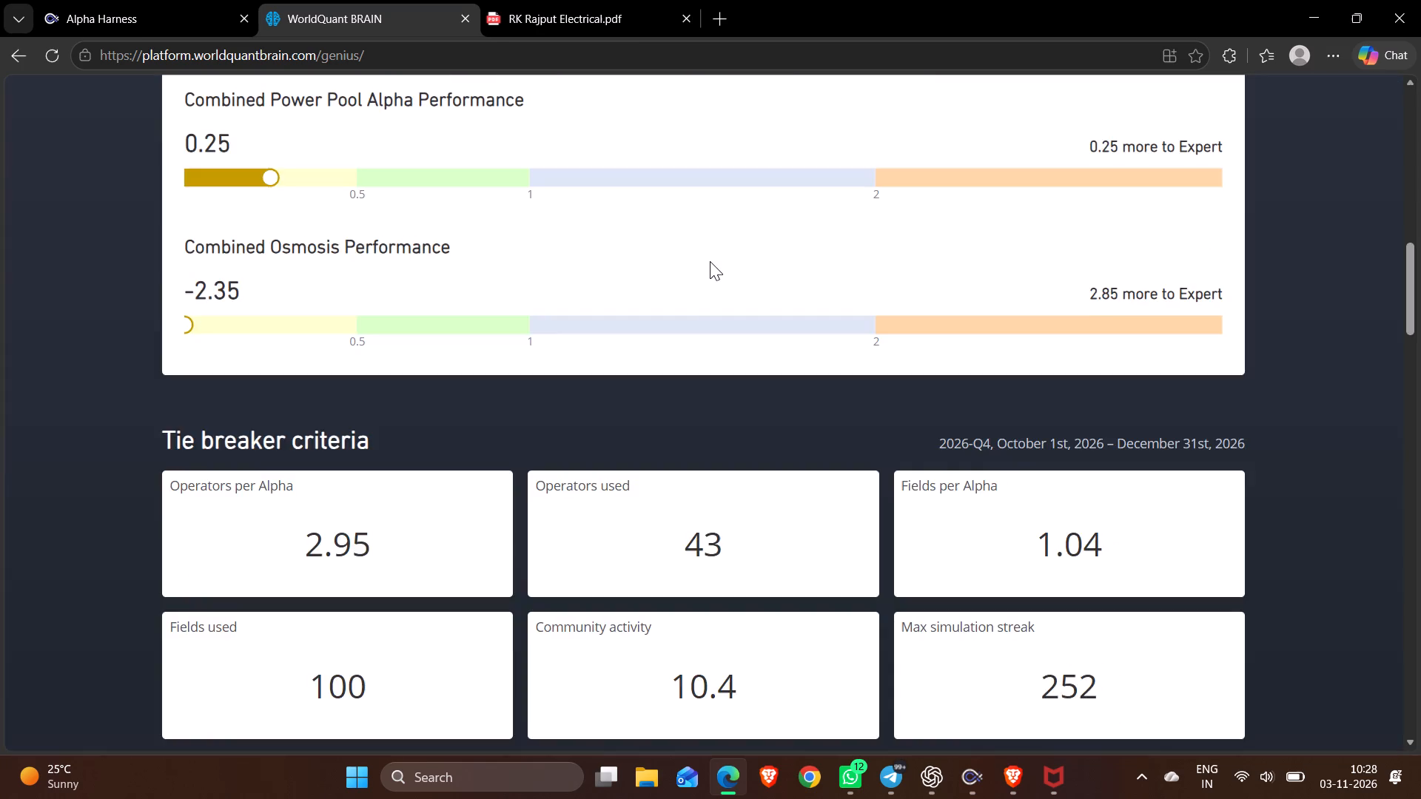
pyautogui.scroll(5, 710, 261)
pyautogui.scroll(-5, 710, 261)
pyautogui.scroll(1, 710, 261)
pyautogui.scroll(-7, 710, 261)
pyautogui.scroll(4, 711, 258)
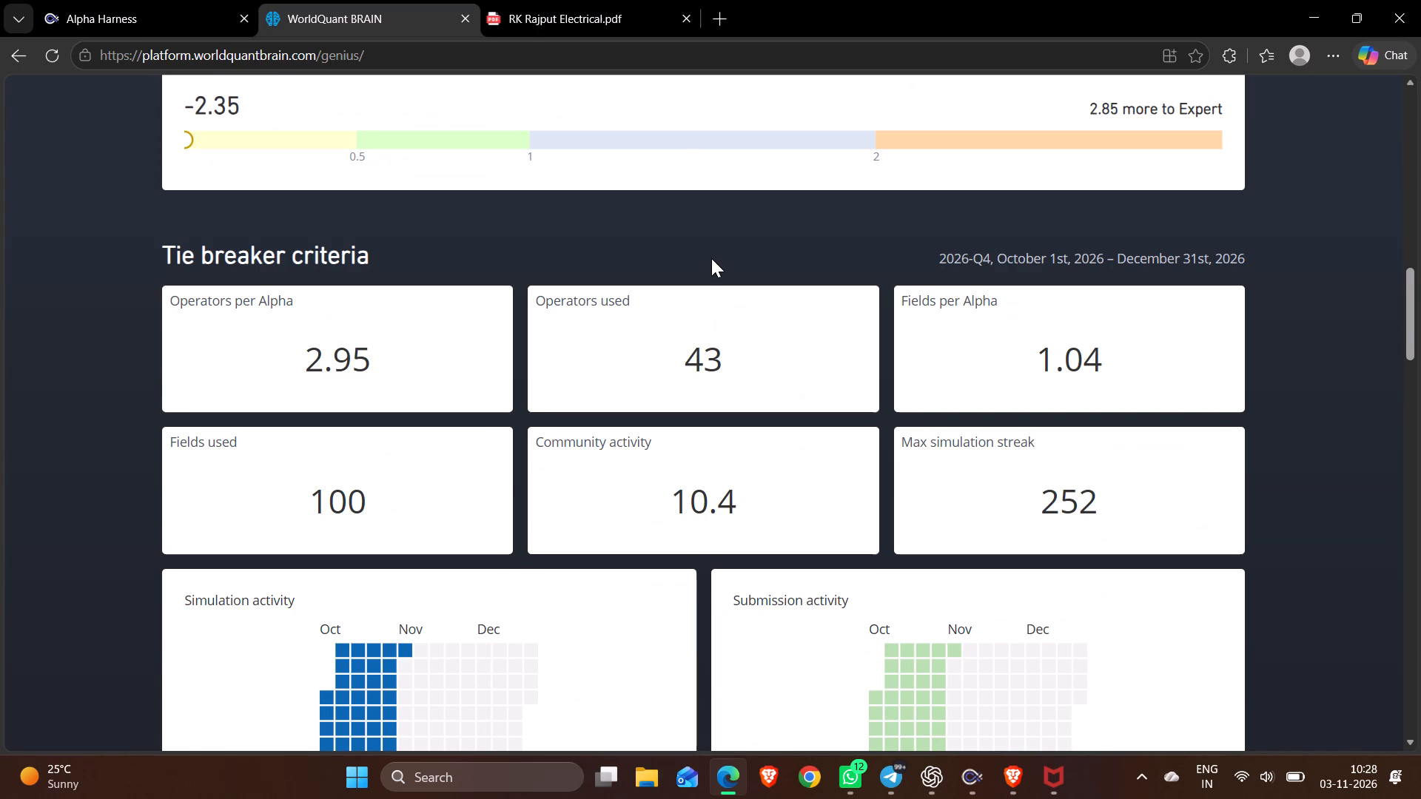
pyautogui.scroll(1, 711, 259)
pyautogui.scroll(-4, 711, 259)
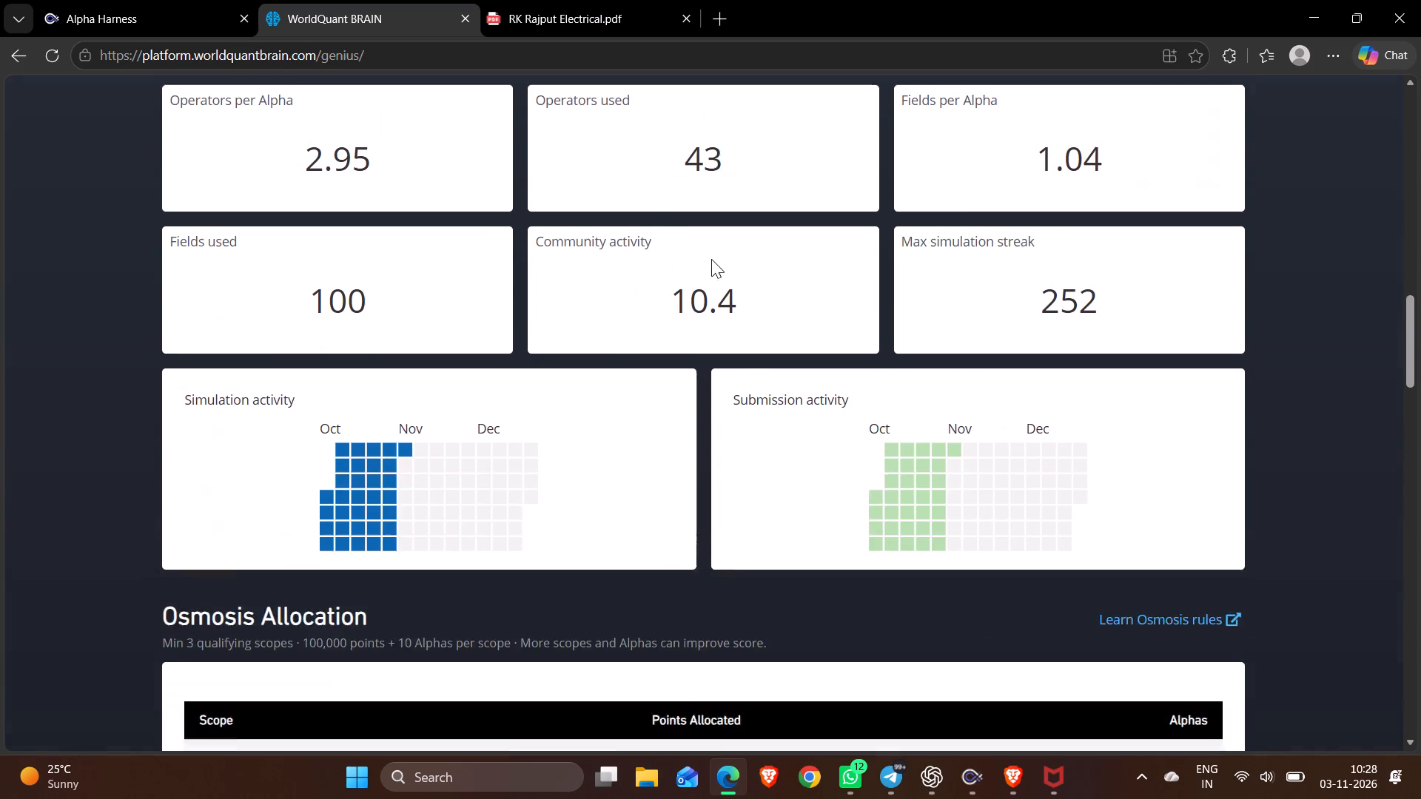
pyautogui.scroll(14, 711, 259)
pyautogui.scroll(-7, 711, 259)
pyautogui.scroll(1, 711, 263)
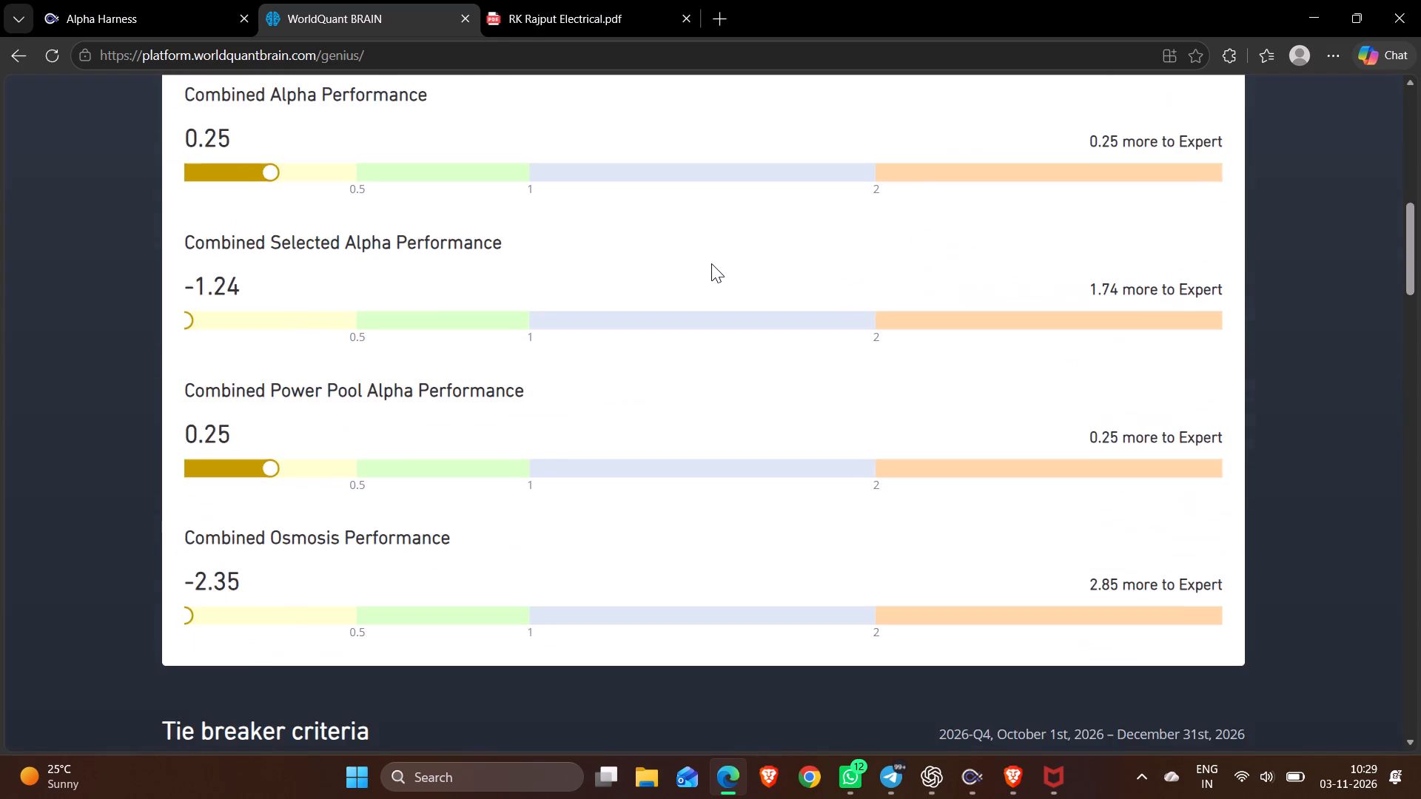
pyautogui.scroll(-12, 711, 263)
pyautogui.scroll(4, 711, 265)
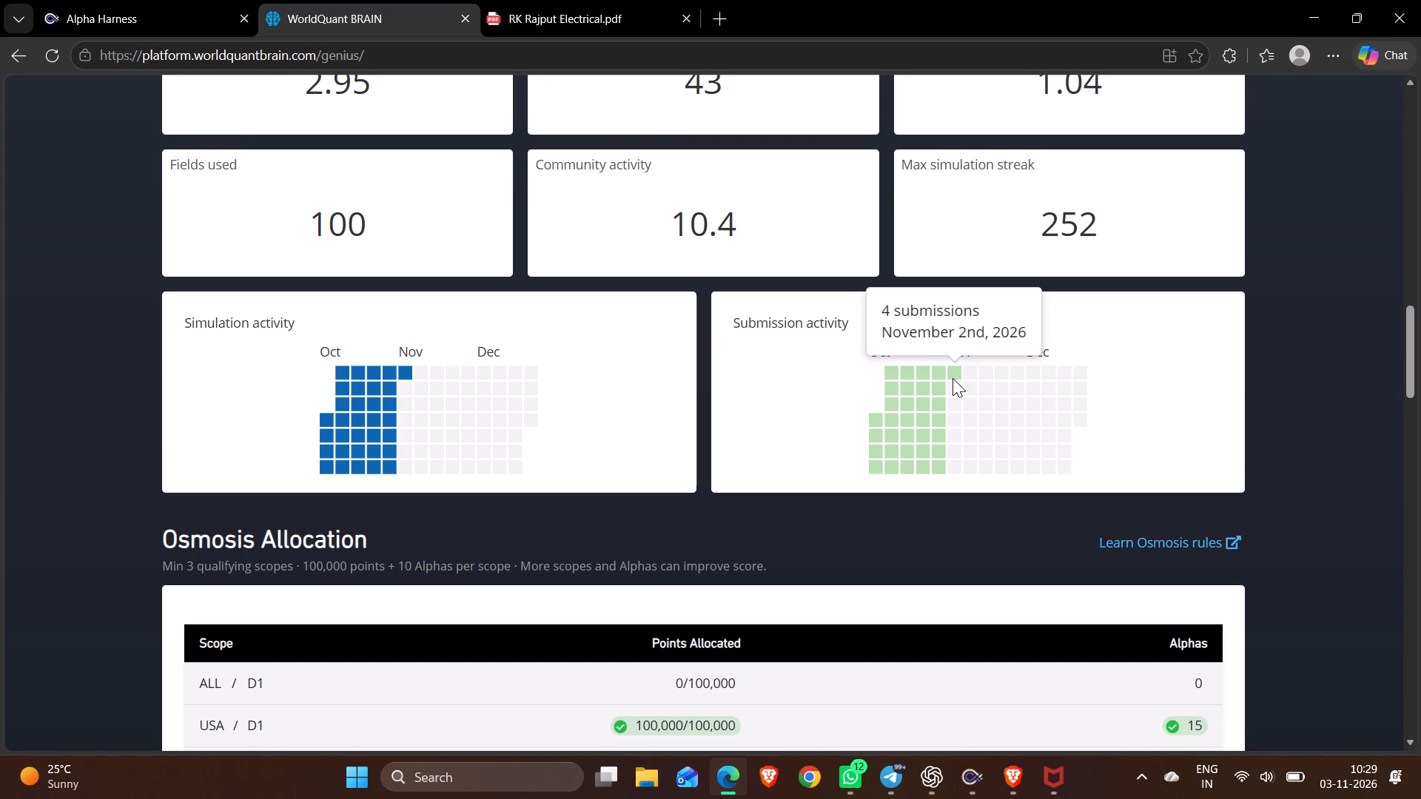
pyautogui.scroll(20, 911, 354)
pyautogui.scroll(2, 911, 354)
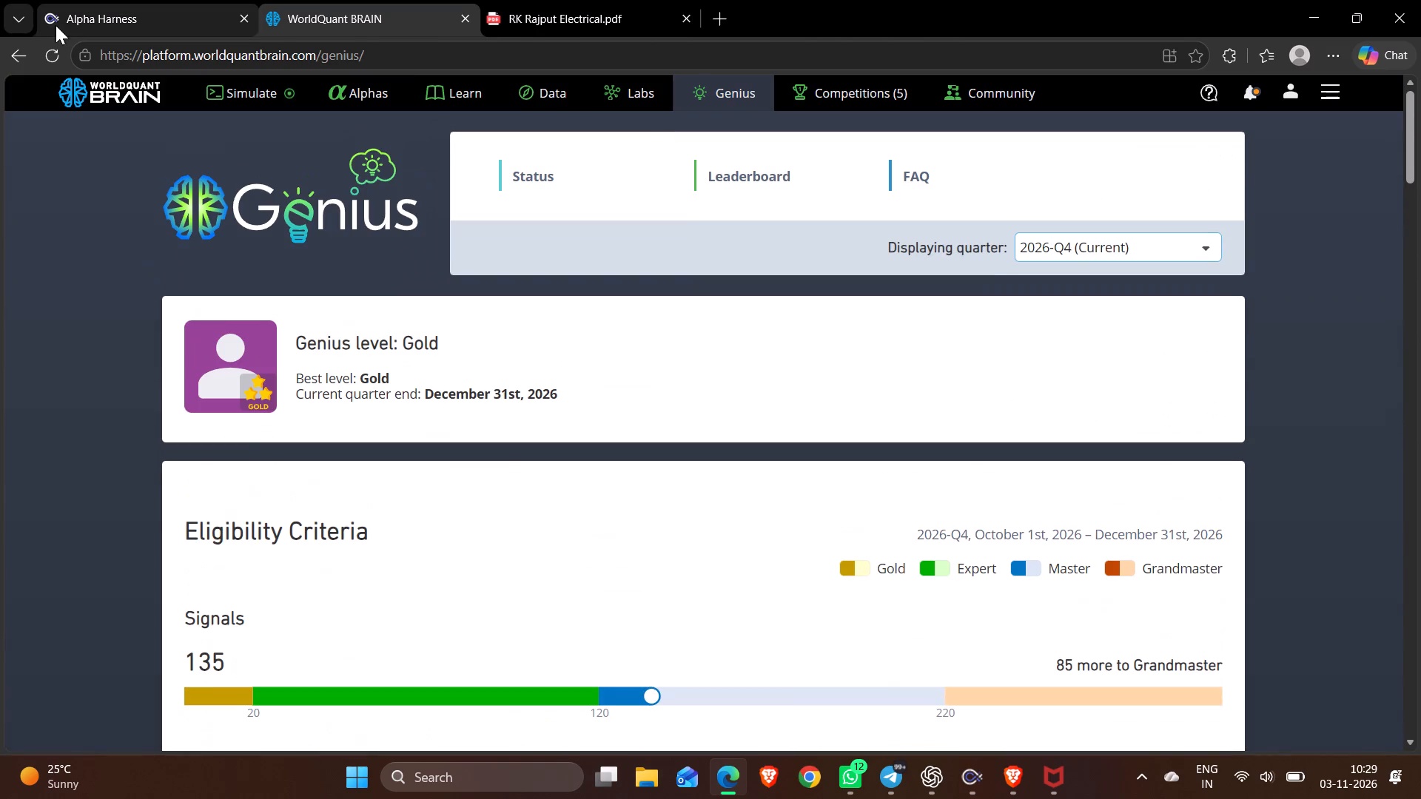
# Open the simulation workspace and show the IS period summary for Simulation 14.
pyautogui.click(241, 87)
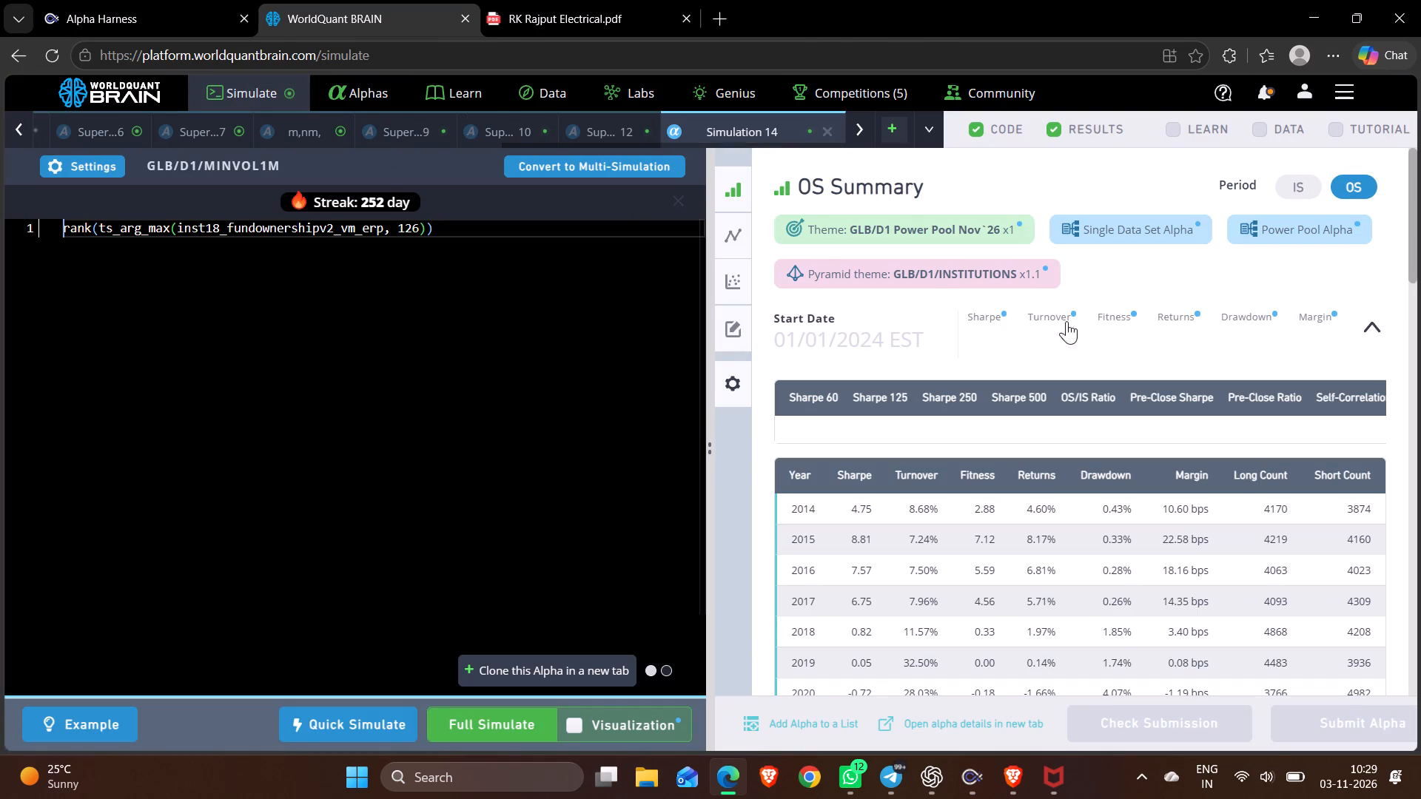
pyautogui.click(1289, 188)
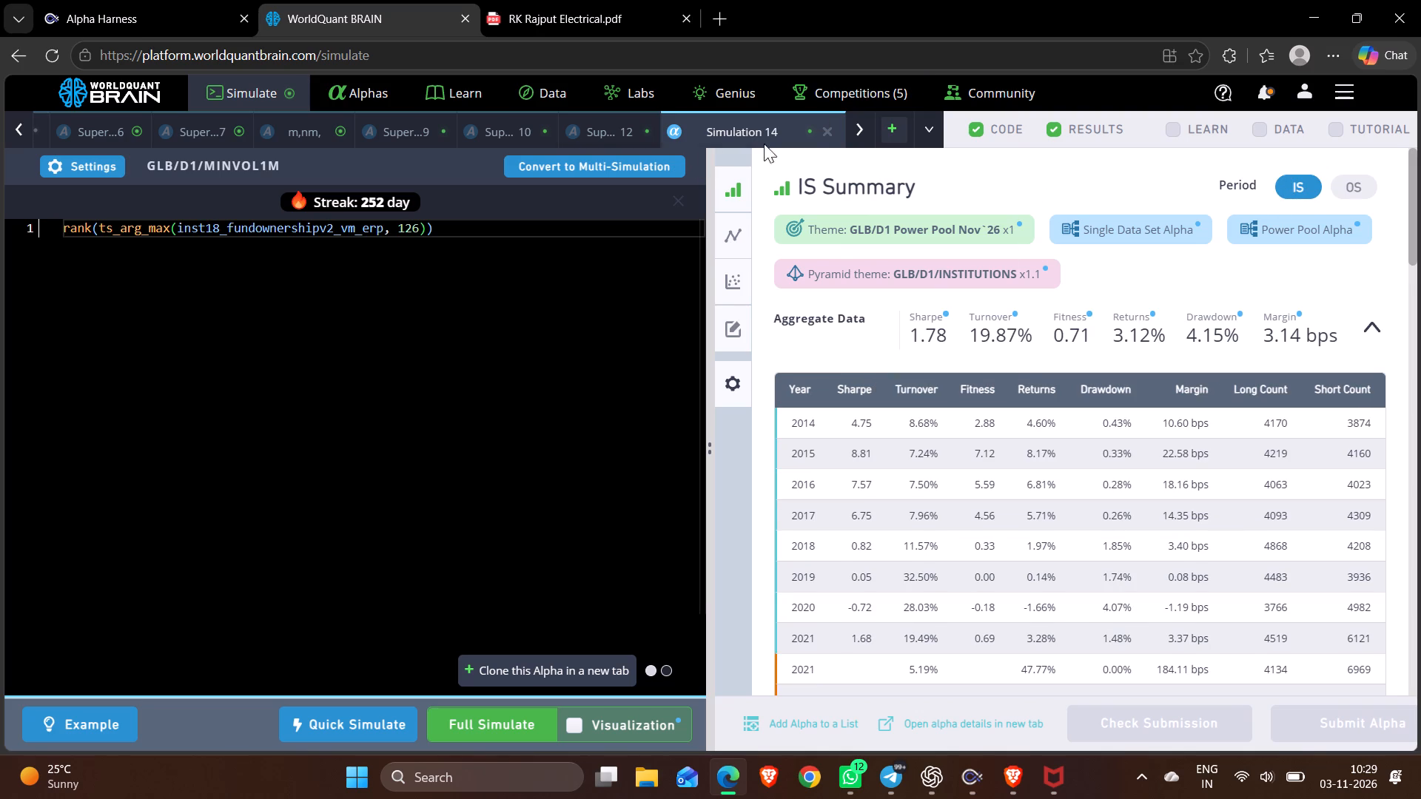
# Close the older simulation tabs from Simulation 1 through Simulation 7, discarding the unsimulated code.
pyautogui.click(938, 135)
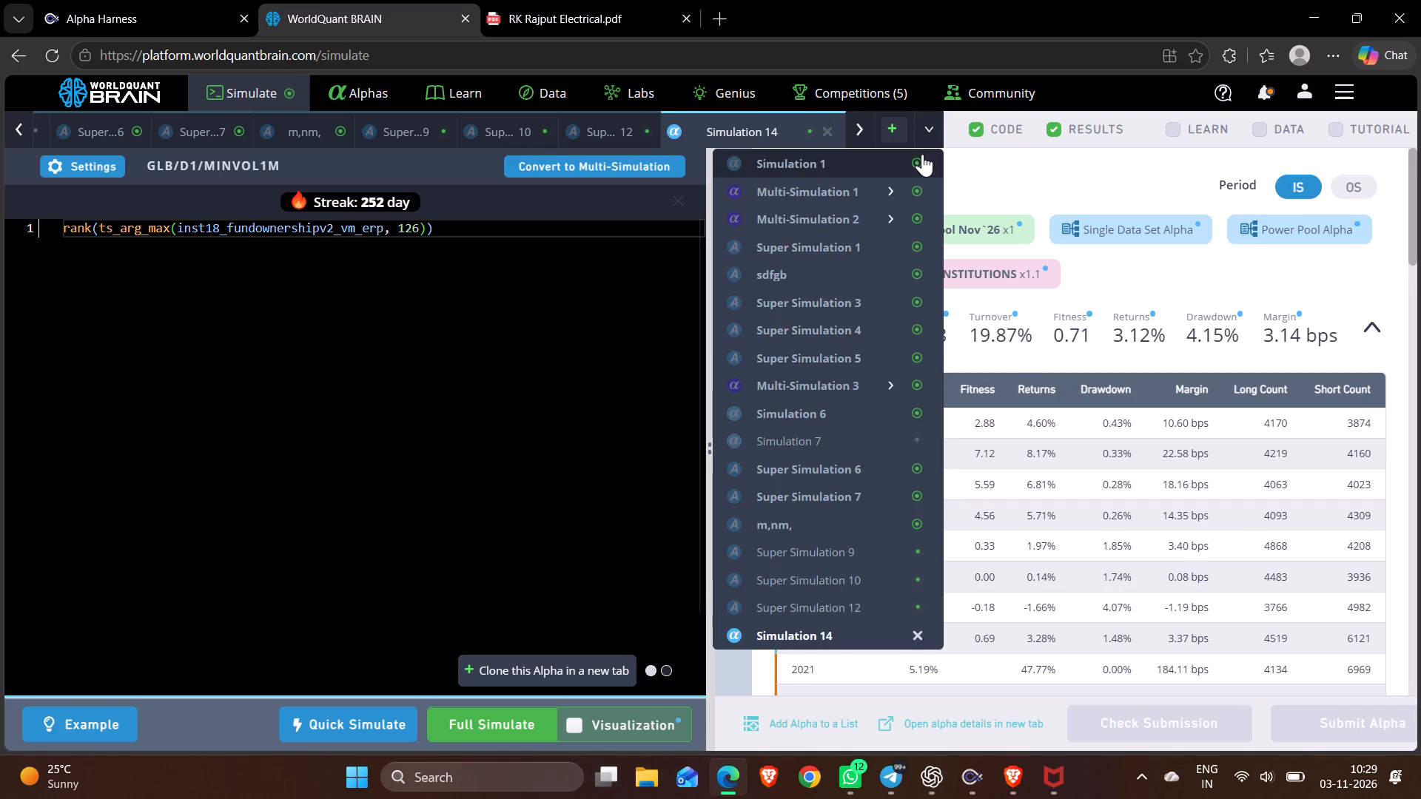
pyautogui.click(922, 160)
pyautogui.click(922, 160)
pyautogui.tripleClick(922, 160)
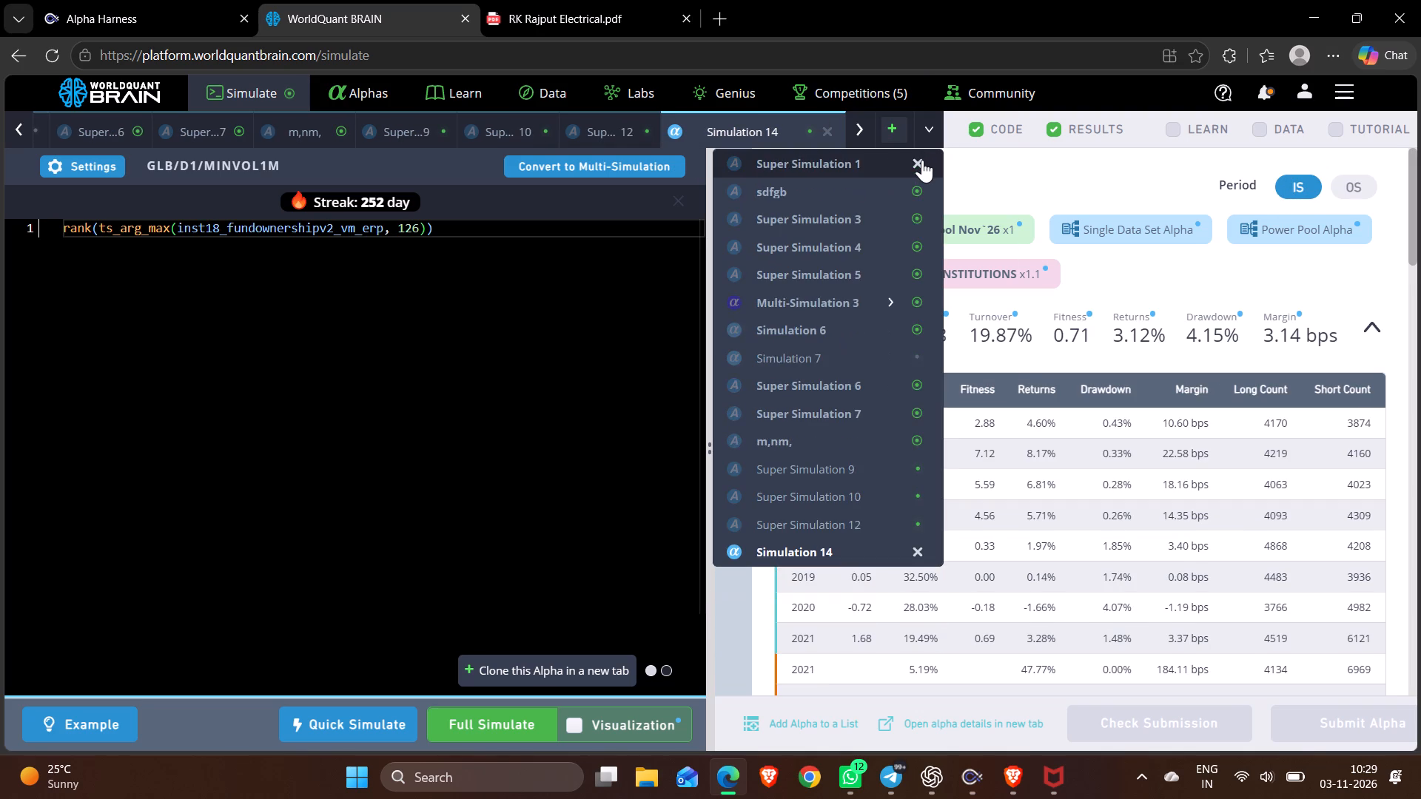
pyautogui.tripleClick(922, 160)
pyautogui.tripleClick(922, 160)
pyautogui.doubleClick(922, 160)
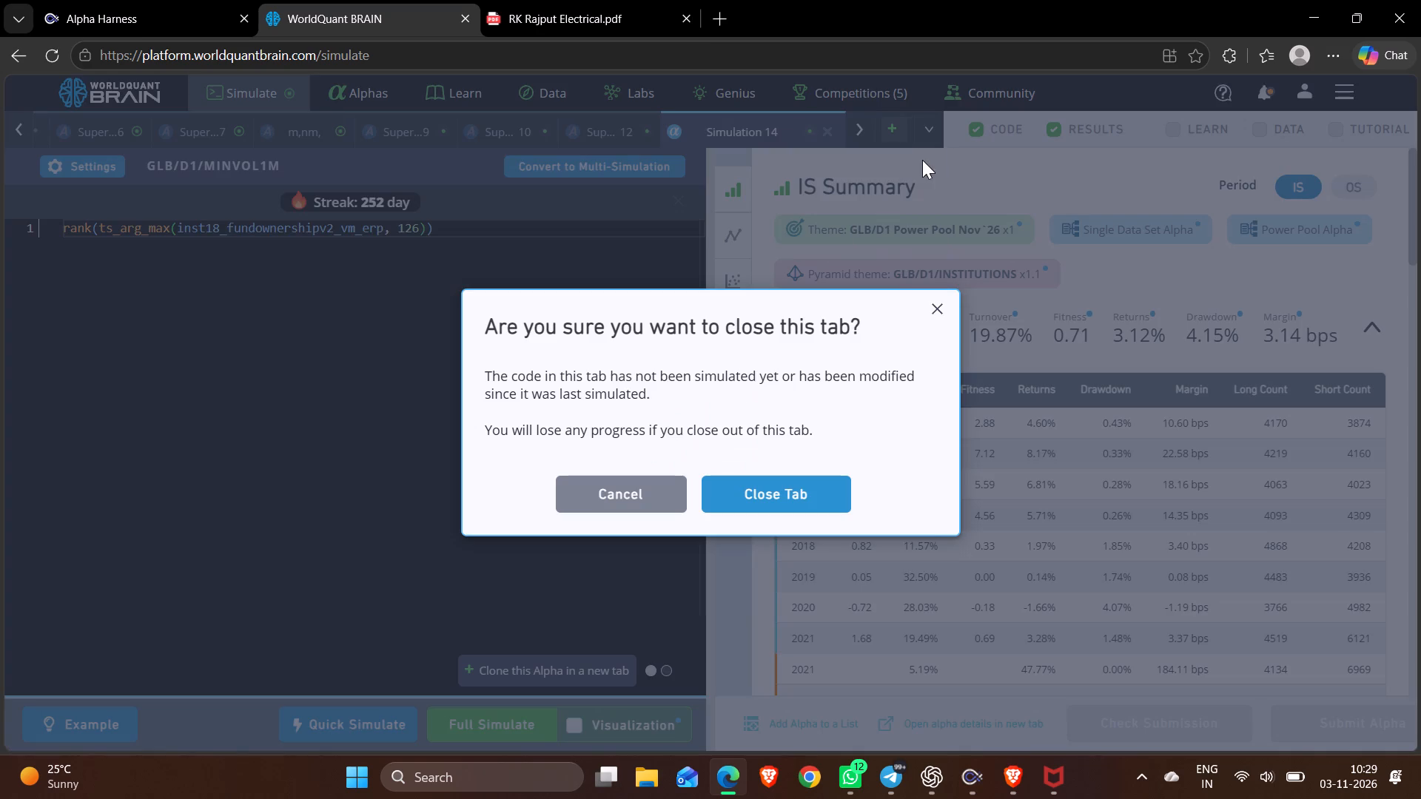
pyautogui.click(757, 500)
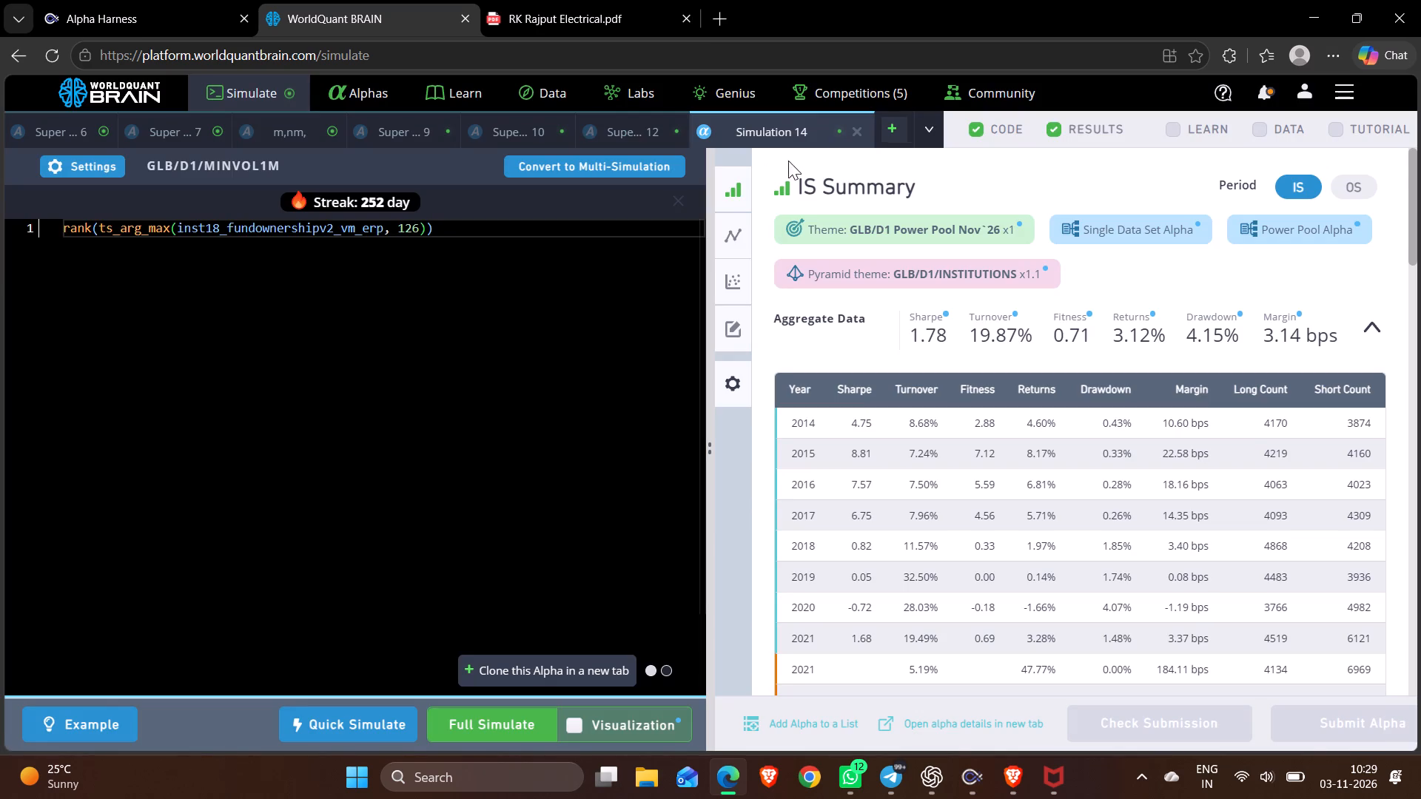
# Close all remaining simulation tabs, from Super Simulation 6 through Simulation 14.
pyautogui.click(67, 132)
pyautogui.click(927, 129)
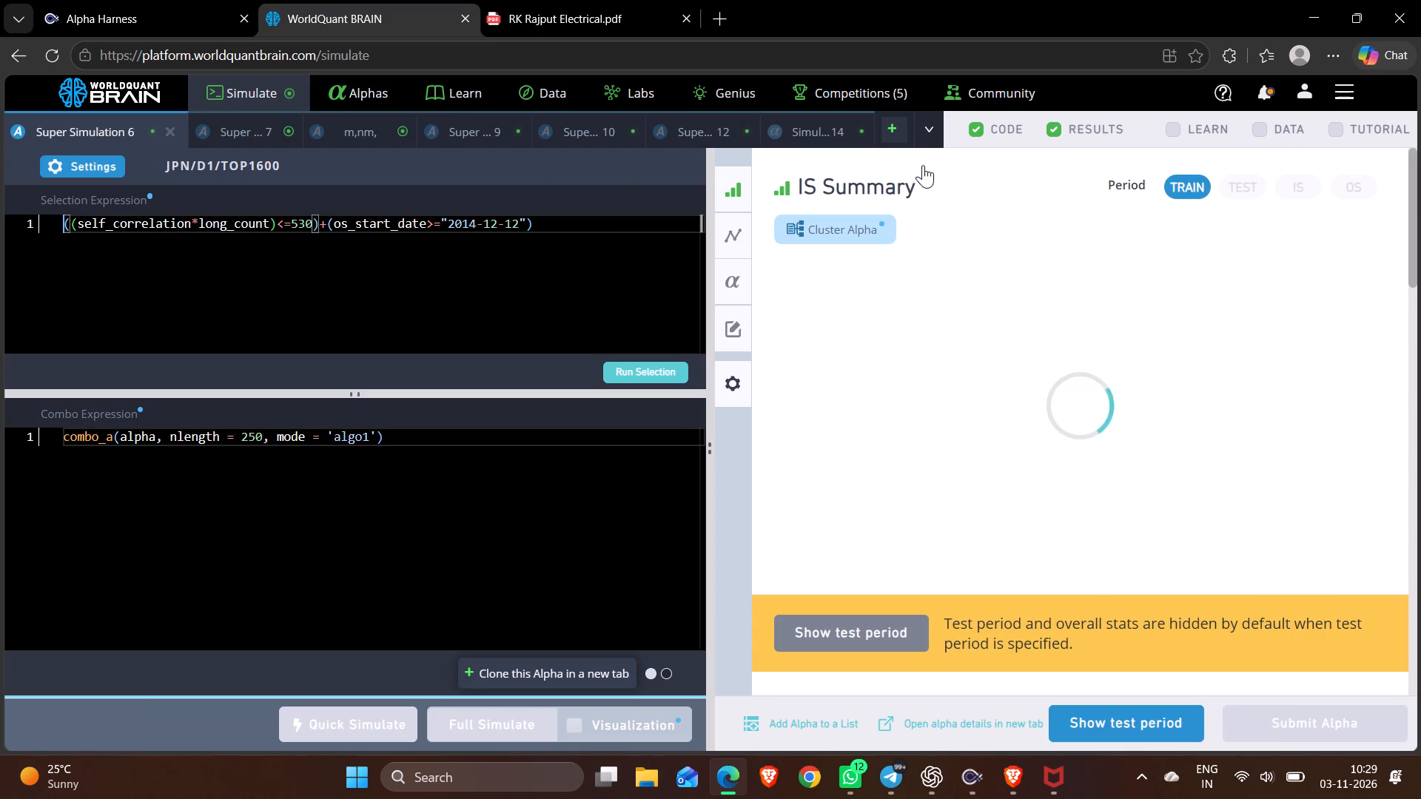
pyautogui.tripleClick(924, 170)
pyautogui.tripleClick(924, 170)
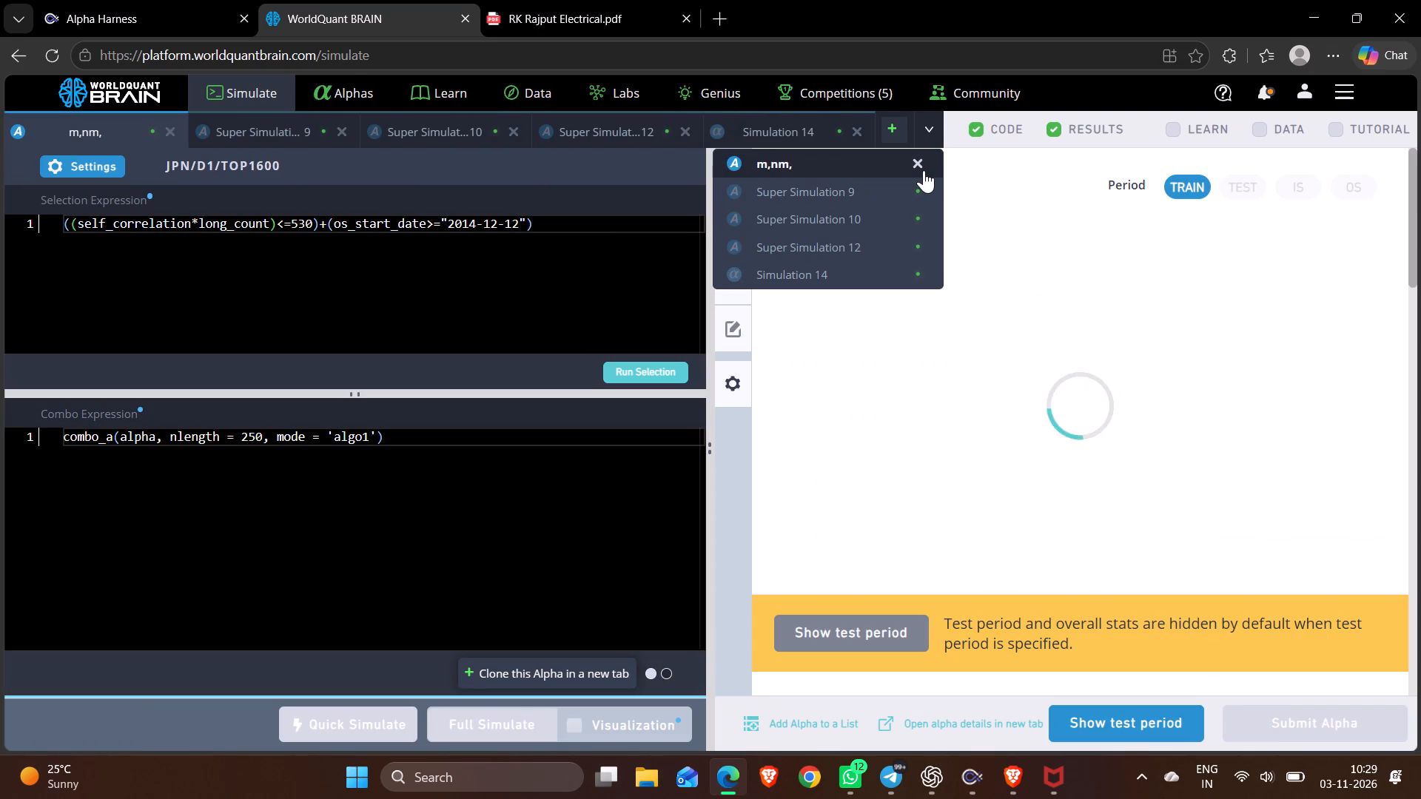
pyautogui.click(924, 170)
pyautogui.tripleClick(923, 166)
pyautogui.doubleClick(923, 166)
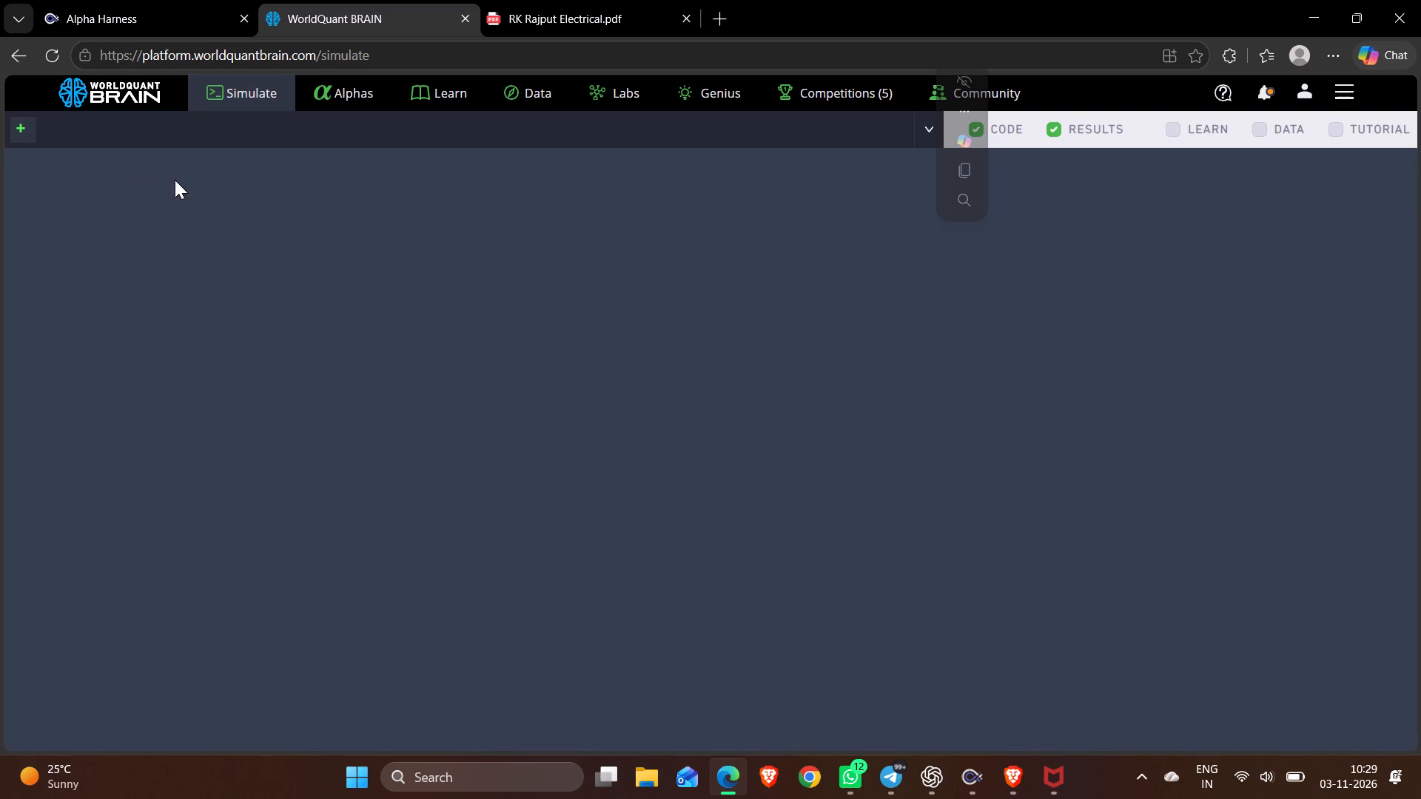
# Create a new single simulation in the emptied simulation workspace.
pyautogui.click(9, 129)
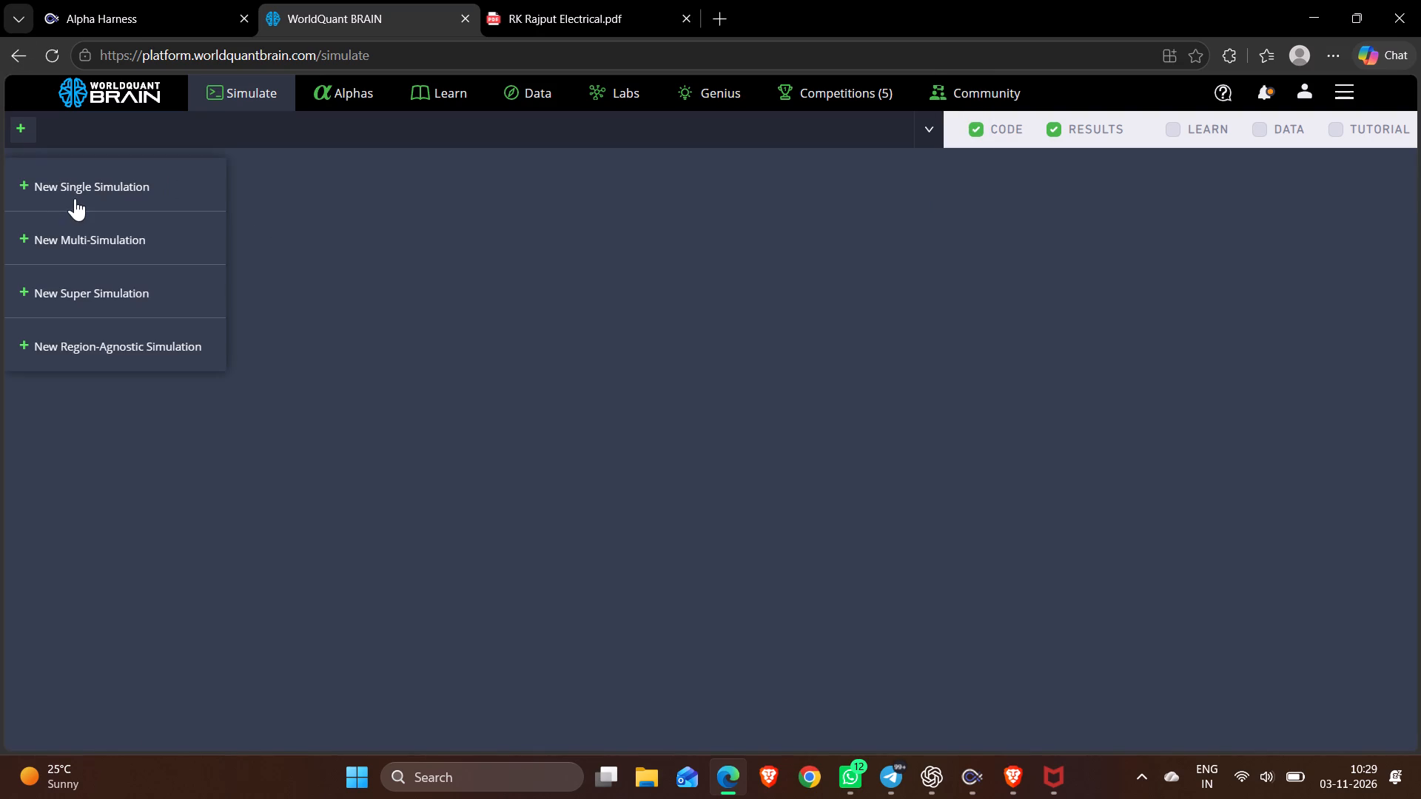
pyautogui.click(75, 198)
# Open the unsubmitted alpha ZYQEWNGd from the alphas list and show its test period.
pyautogui.click(313, 88)
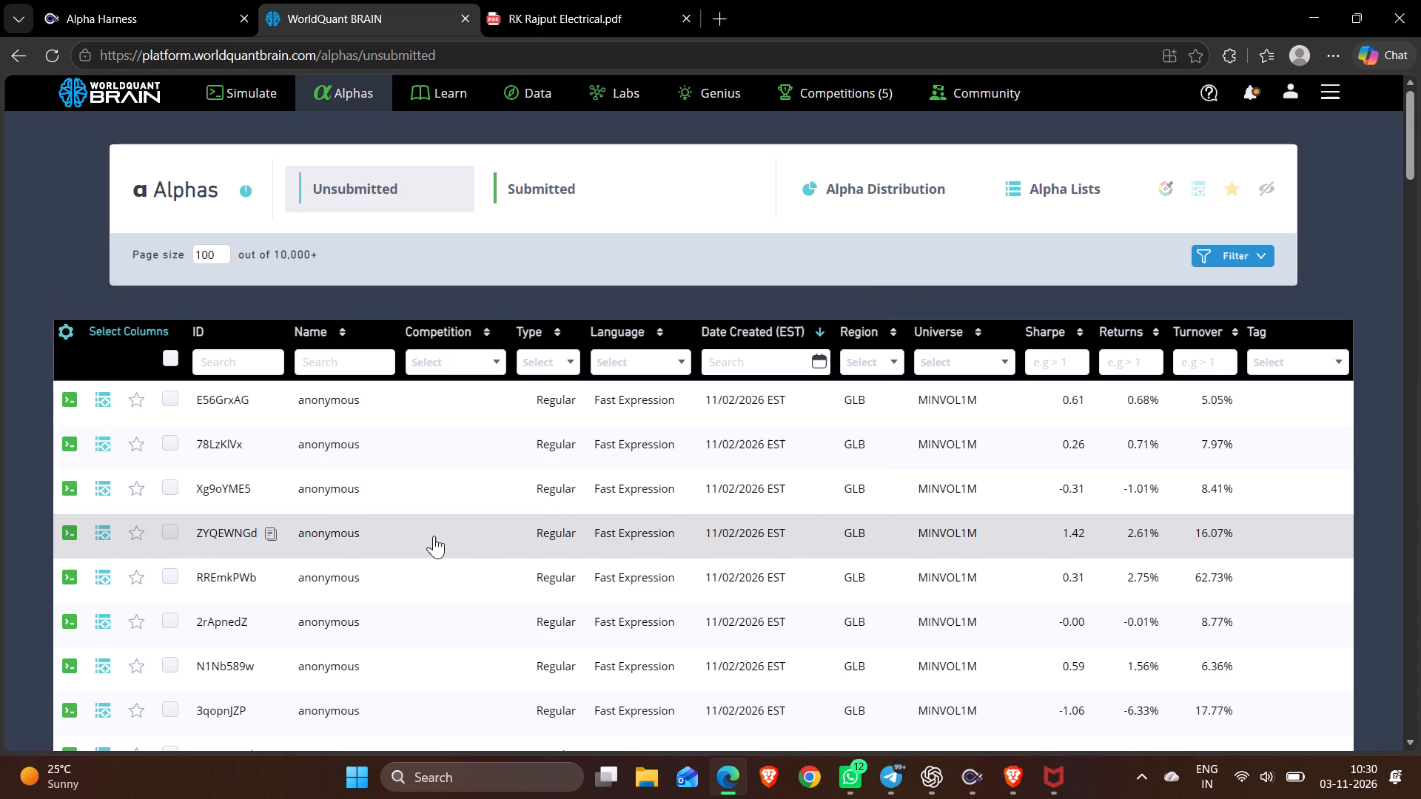
pyautogui.click(689, 544)
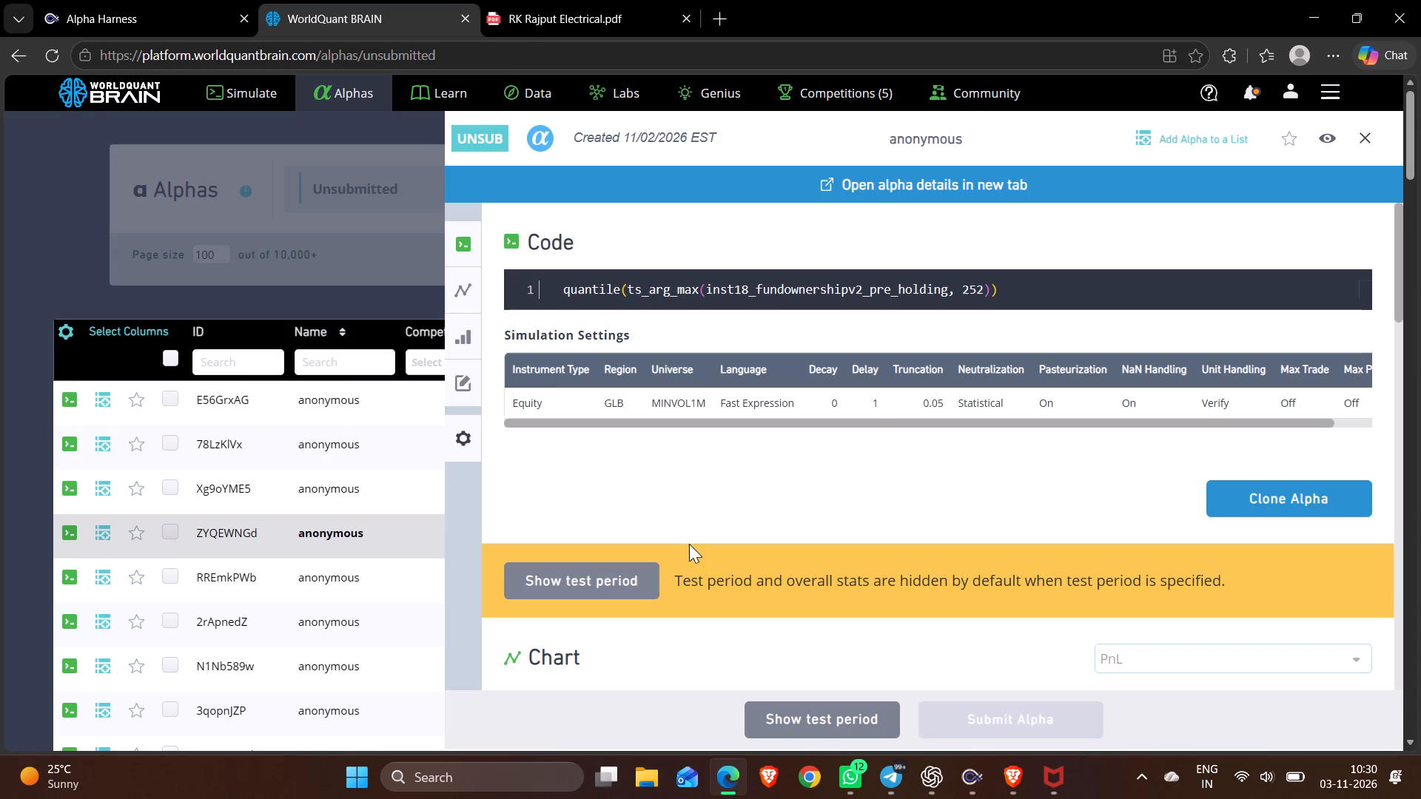
pyautogui.click(814, 714)
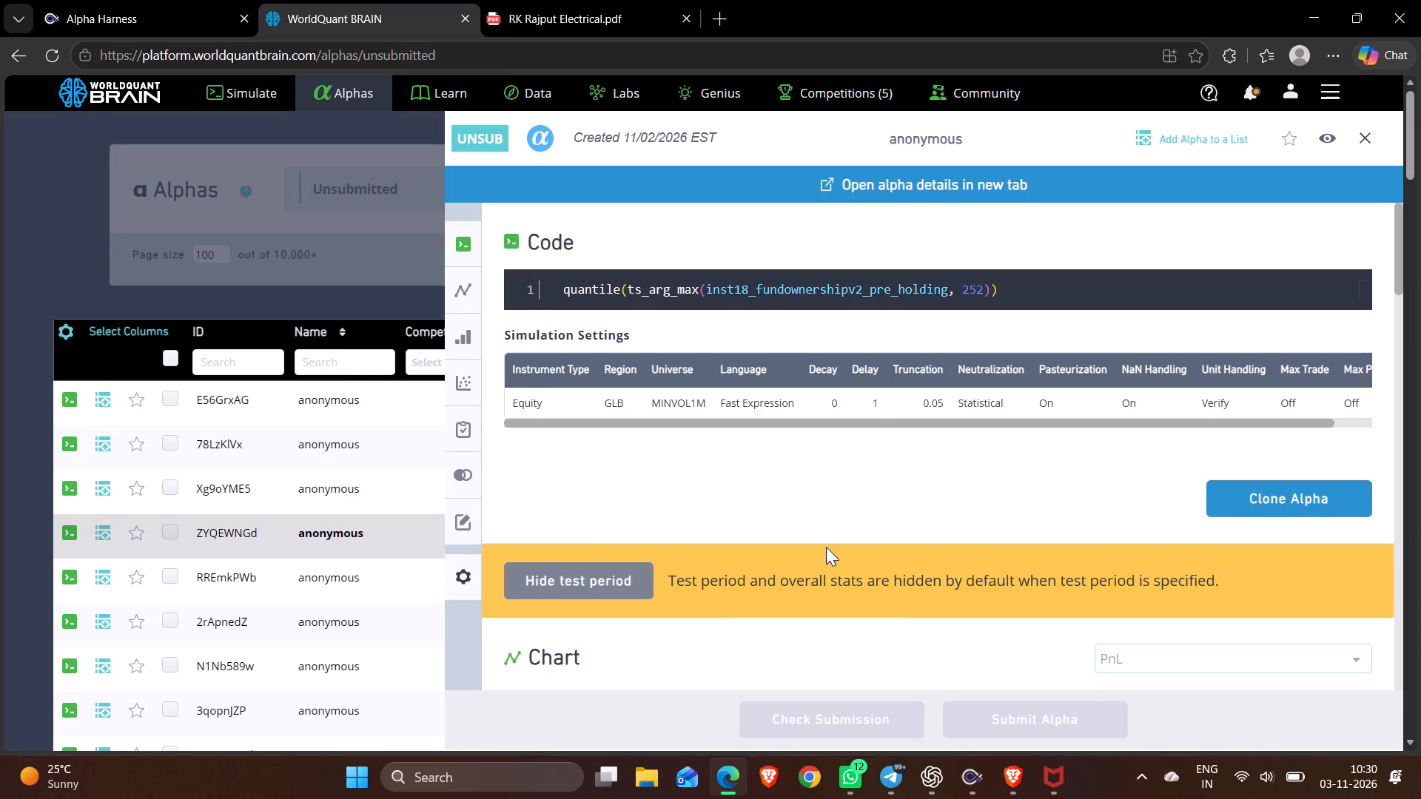
# Examine alpha ZYQEWNGd's failed tests in the IS Testing Status and its yearly IS Summary figures.
pyautogui.scroll(-13, 826, 545)
pyautogui.scroll(1, 826, 545)
pyautogui.scroll(-8, 826, 545)
pyautogui.scroll(5, 826, 545)
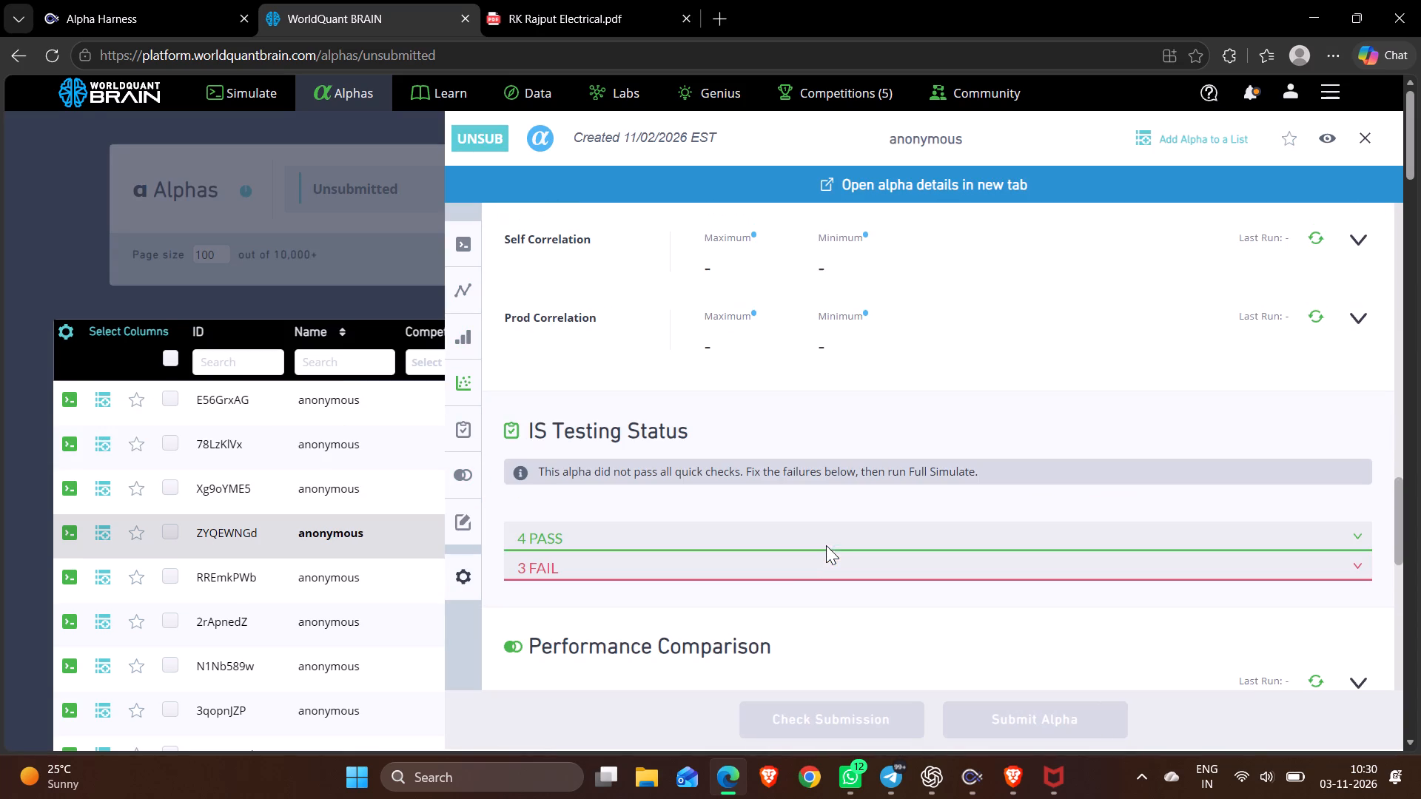
pyautogui.click(776, 571)
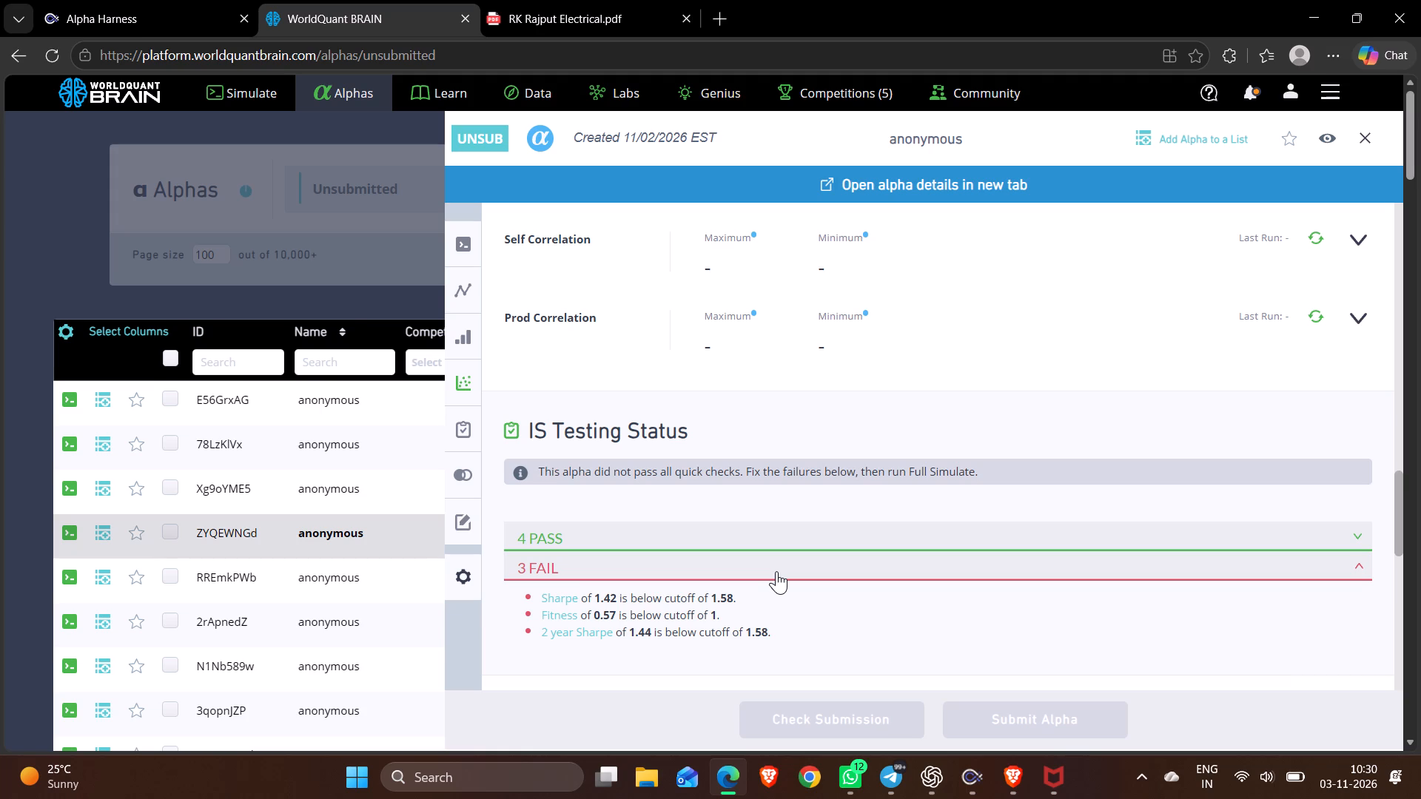
pyautogui.scroll(10, 776, 571)
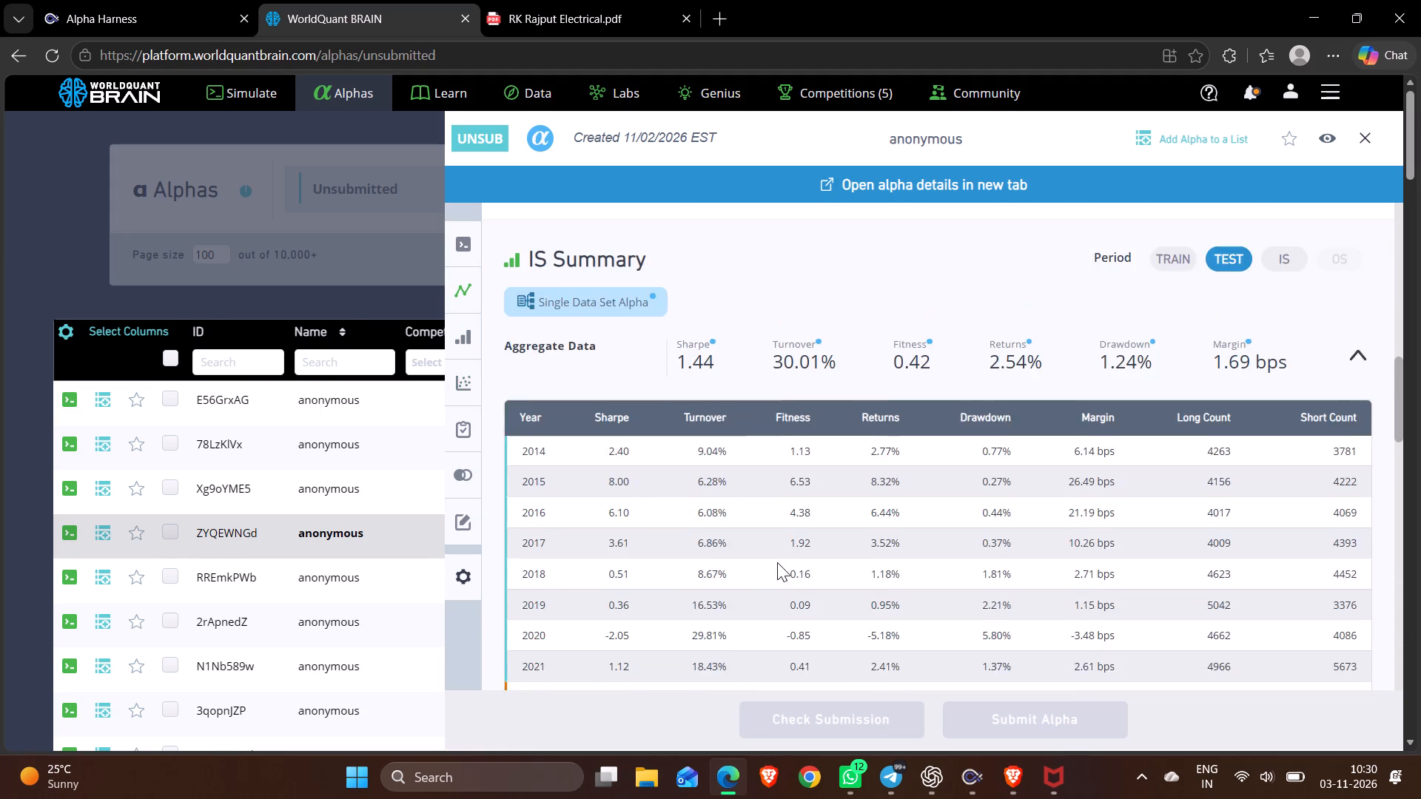
# Clone the unsubmitted alpha ZYQEWNGd into a new simulation tab.
pyautogui.scroll(18, 777, 562)
pyautogui.scroll(-8, 779, 553)
pyautogui.scroll(3, 779, 553)
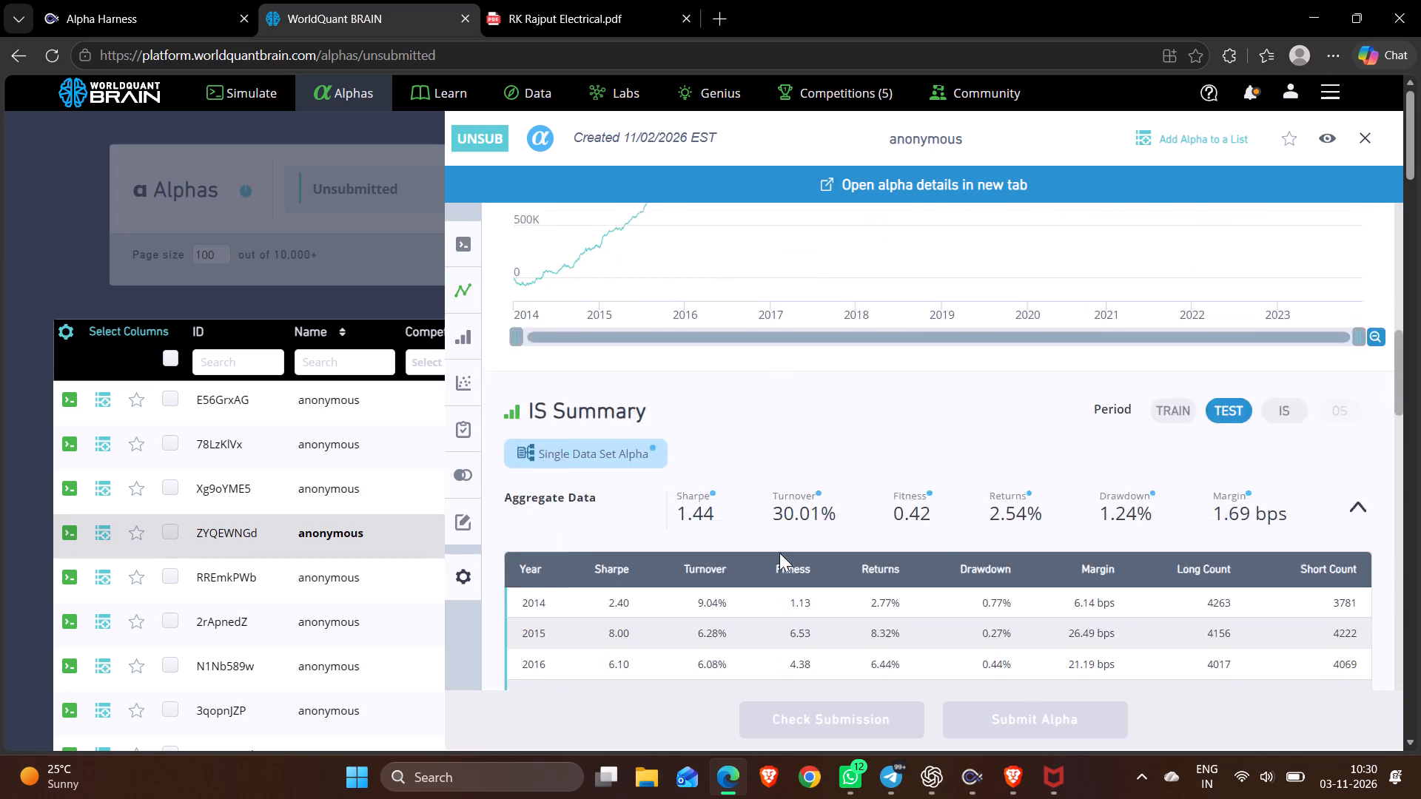
pyautogui.scroll(5, 779, 553)
pyautogui.click(1279, 506)
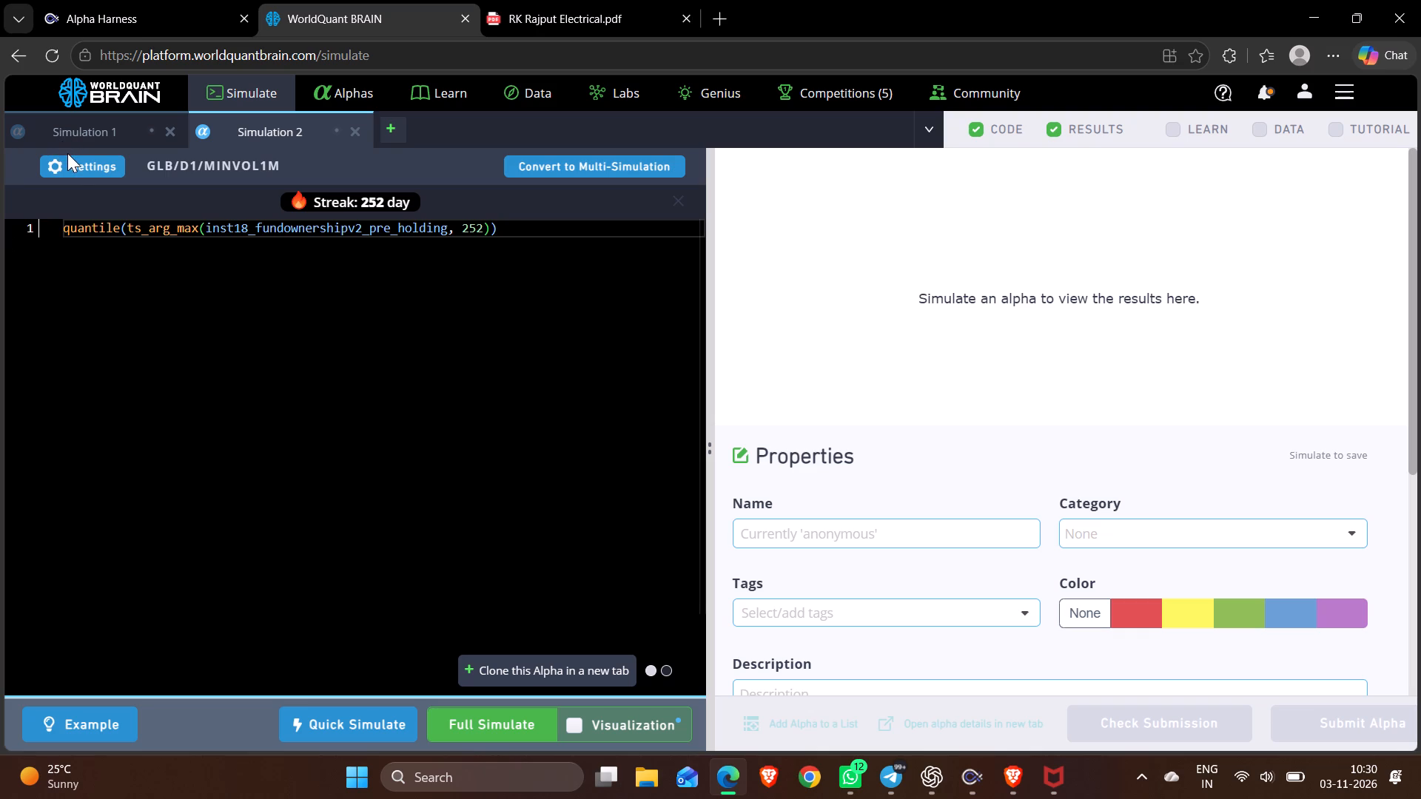
# Check the cloned alpha's simulation settings and convert Simulation 2 to a multi-simulation.
pyautogui.click(67, 153)
pyautogui.click(73, 163)
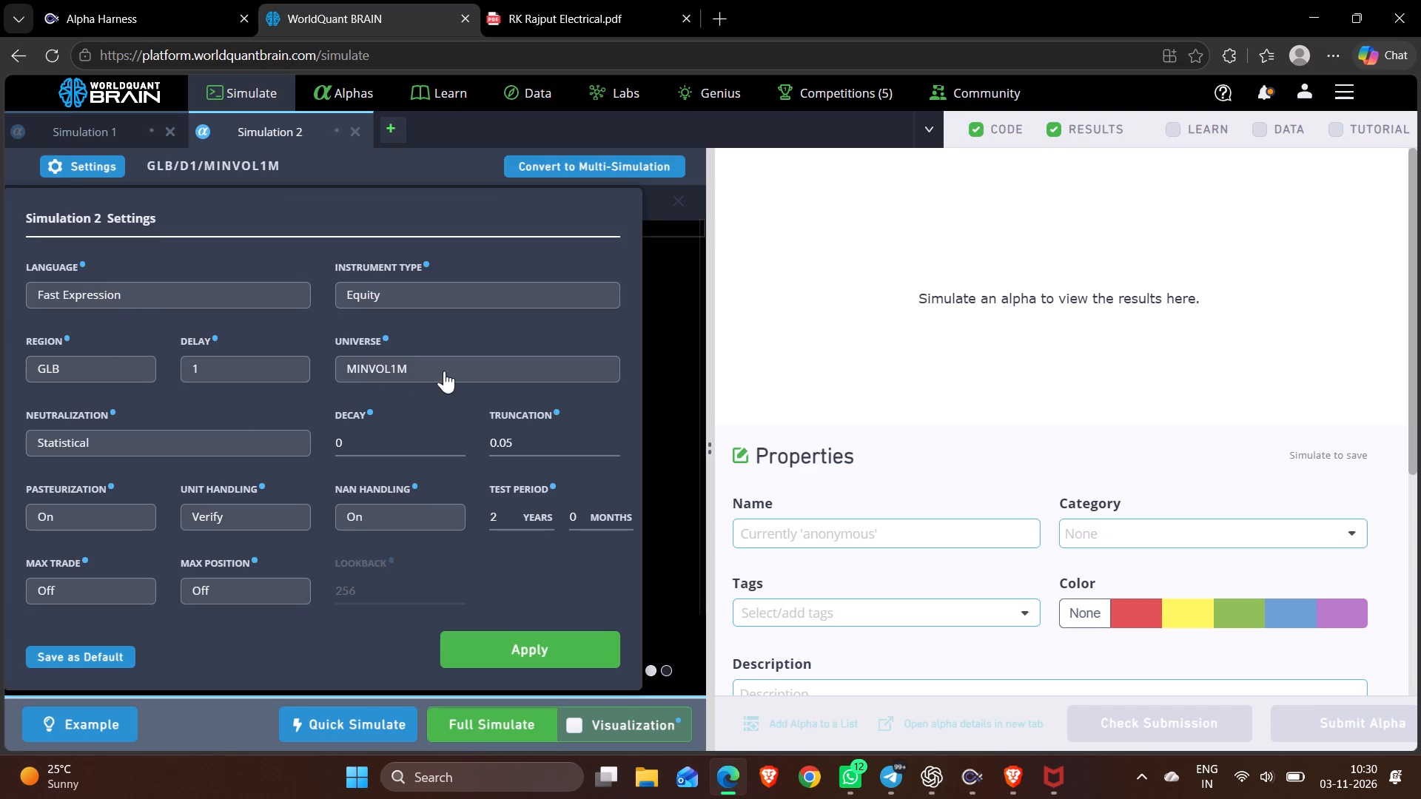
pyautogui.click(540, 168)
# Set the neutralization of Simulation 1B to RAM and apply the settings.
pyautogui.click(56, 195)
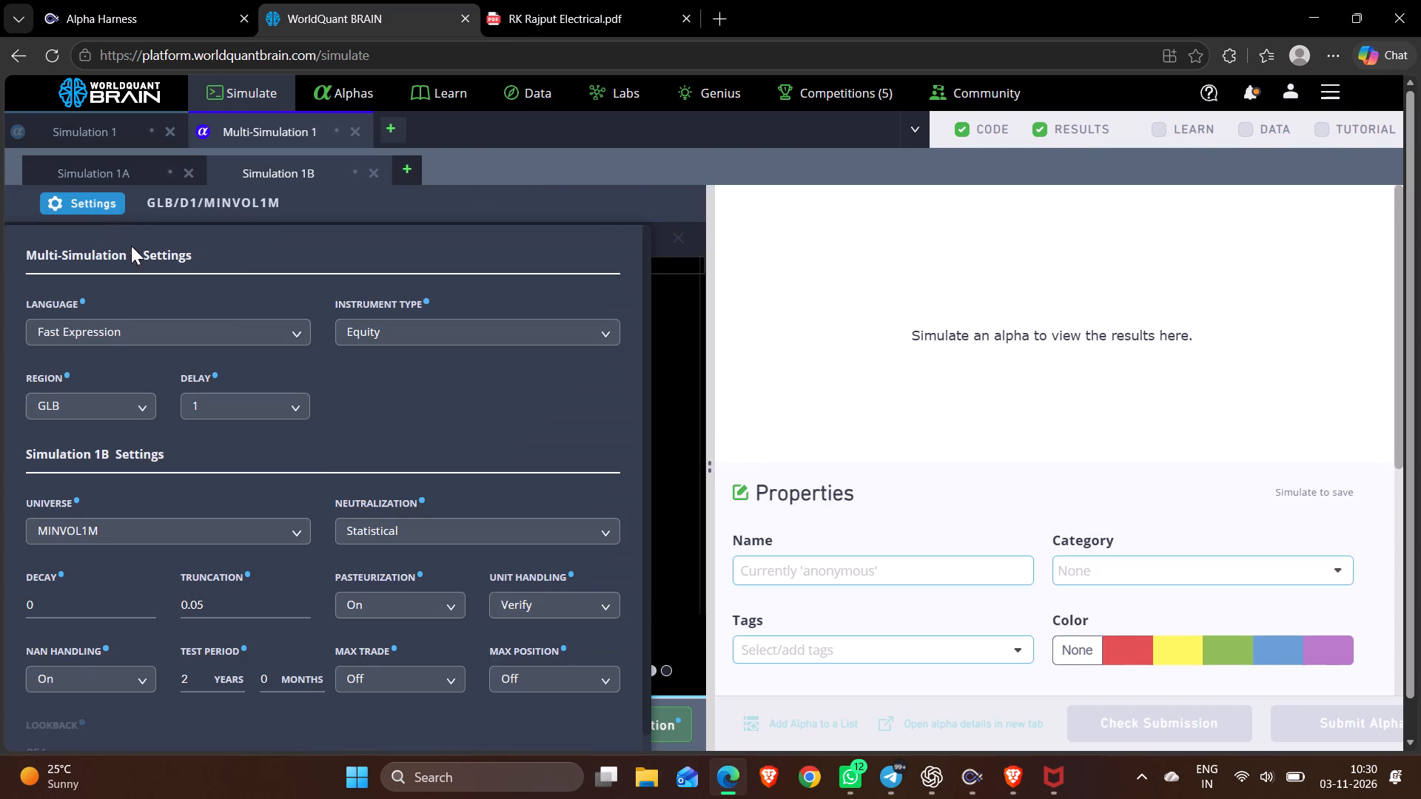
pyautogui.click(369, 531)
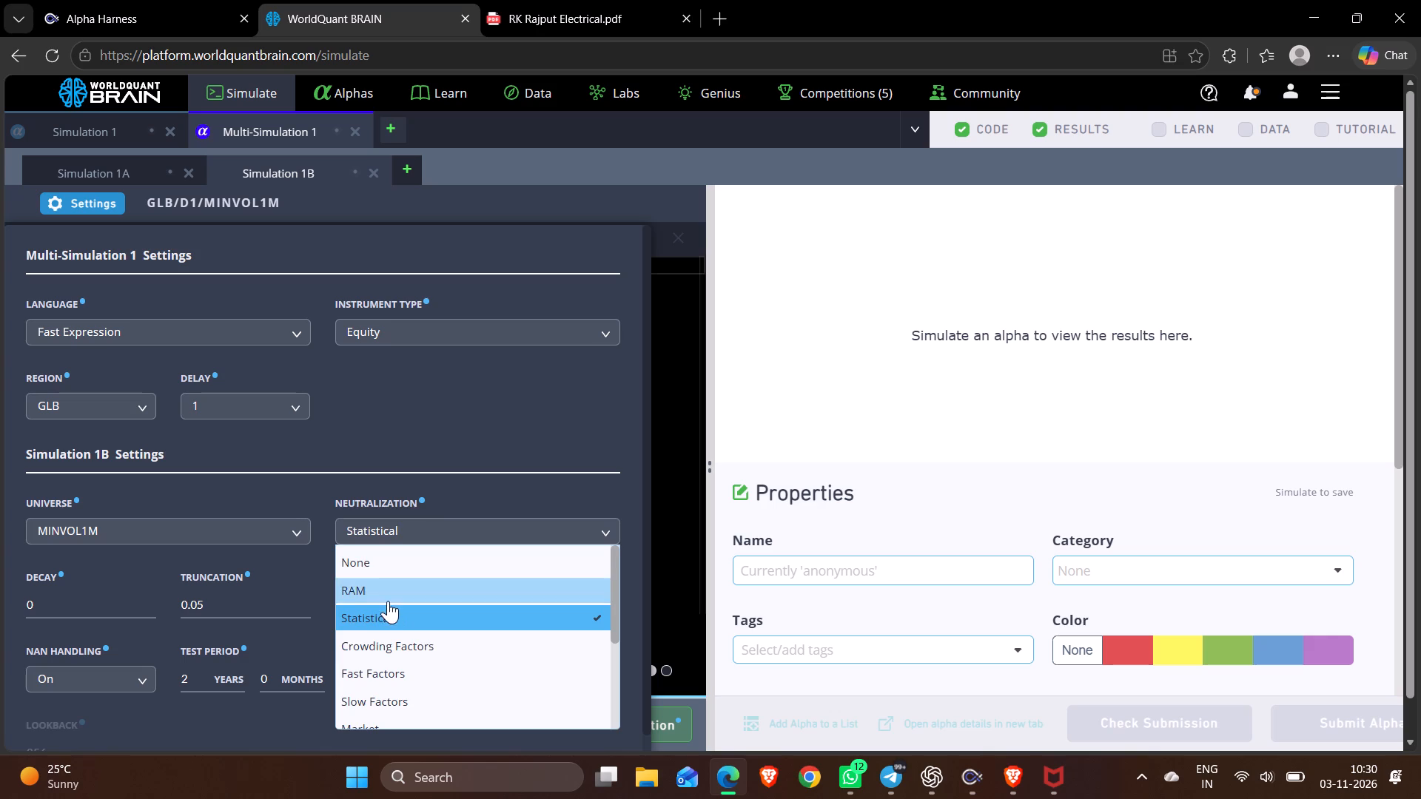
pyautogui.click(387, 598)
pyautogui.scroll(-7, 387, 604)
pyautogui.scroll(-4, 483, 756)
pyautogui.click(482, 734)
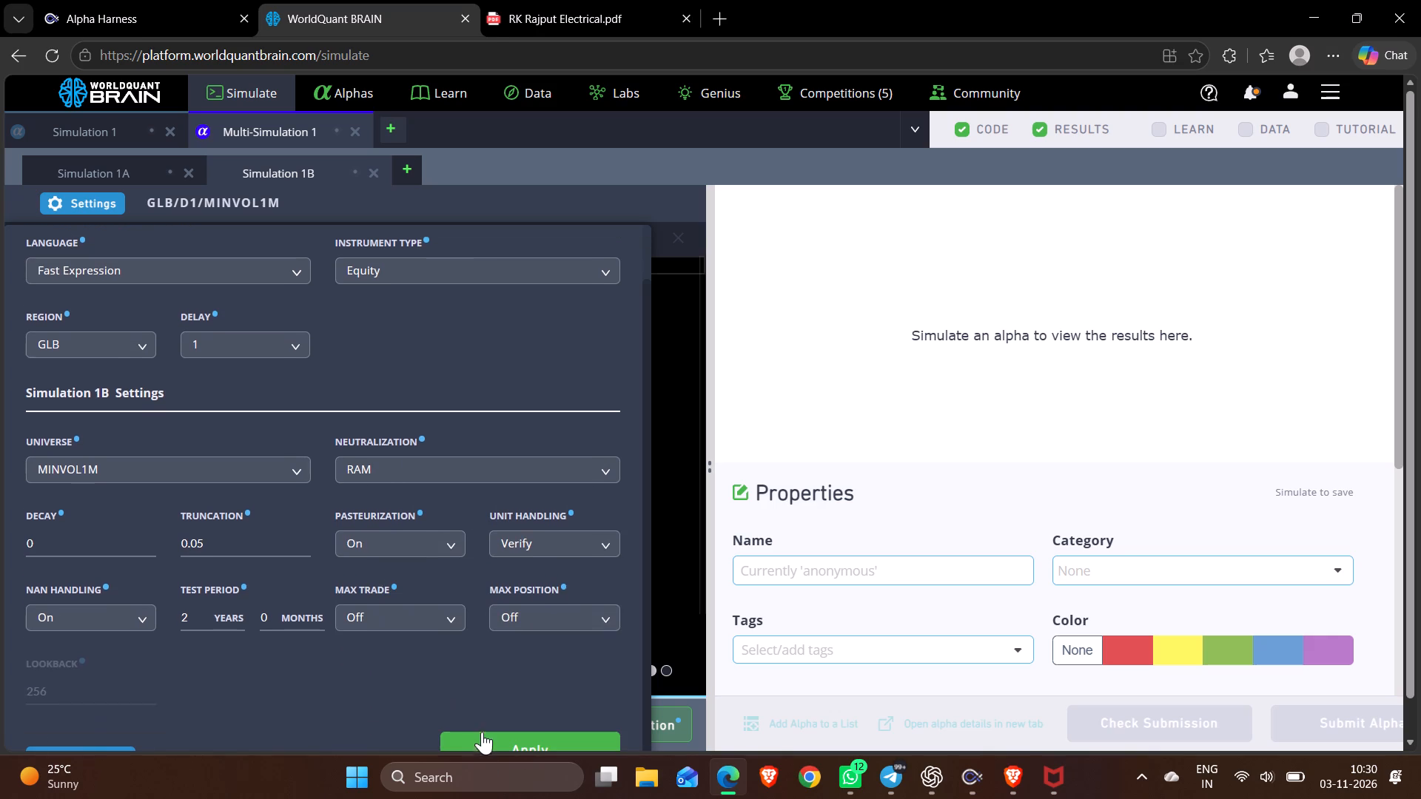
# Clone Simulation 1B as Simulation 1C and apply Crowding Factors as its neutralization.
pyautogui.click(509, 670)
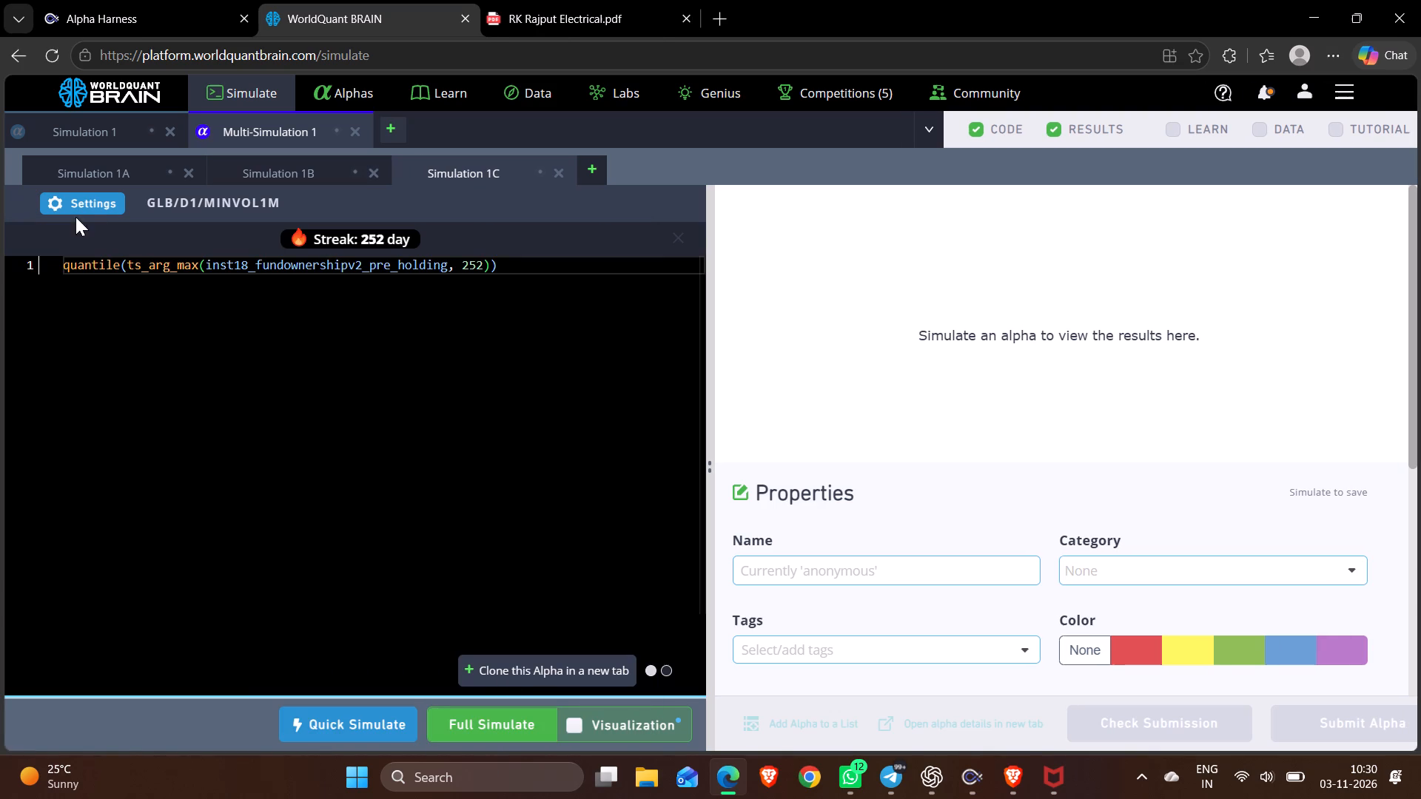
pyautogui.click(70, 194)
pyautogui.click(100, 205)
pyautogui.click(456, 526)
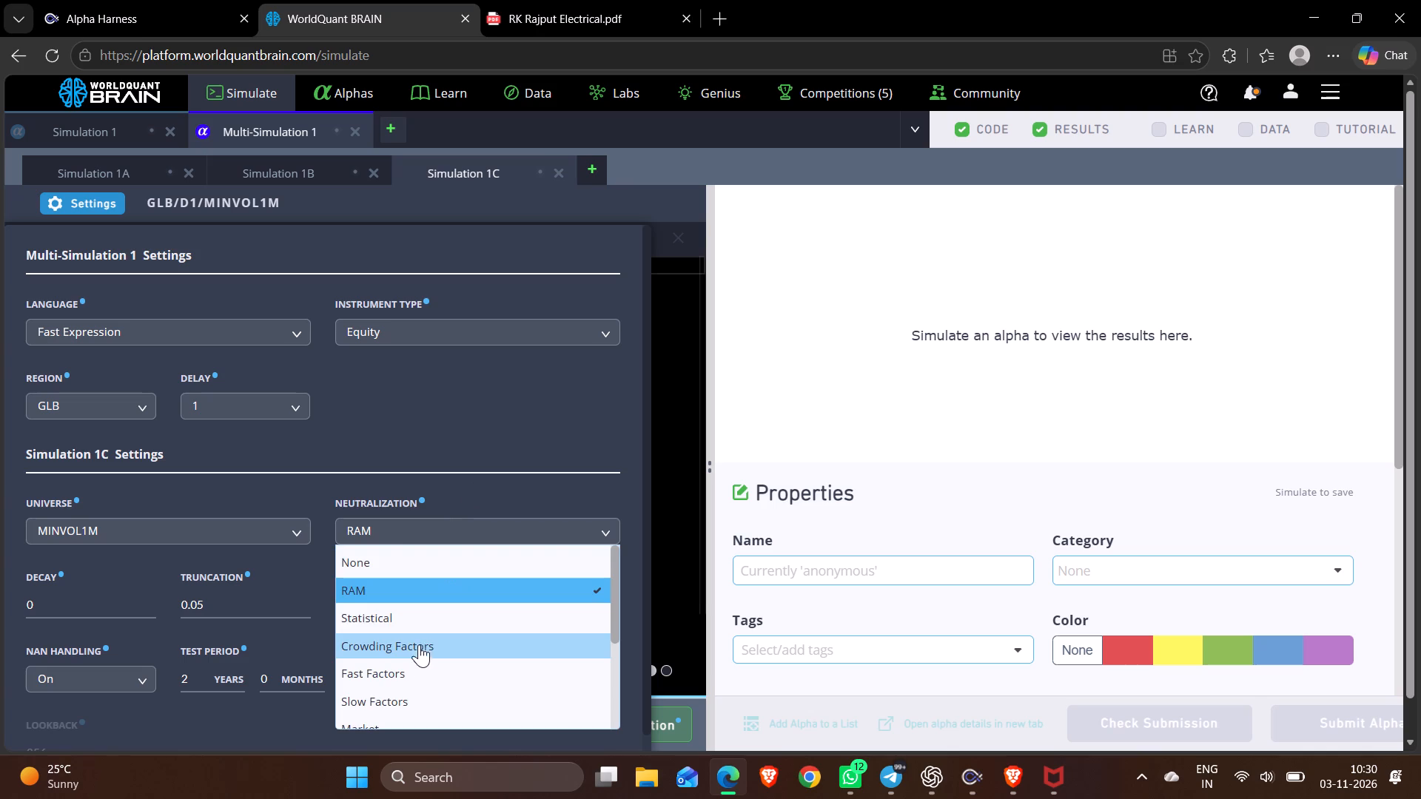
pyautogui.click(419, 638)
pyautogui.scroll(-13, 443, 685)
pyautogui.click(506, 694)
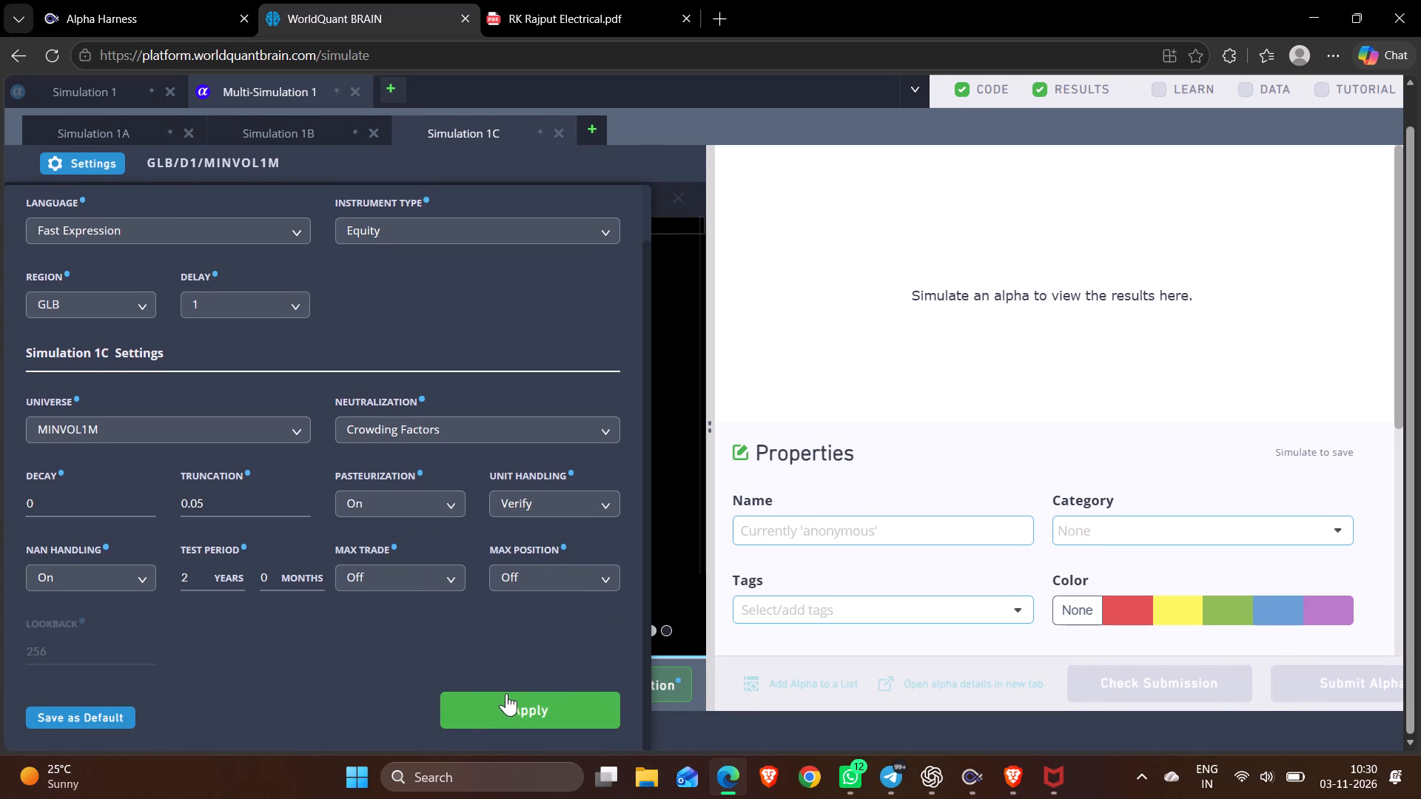
# Clone Simulation 1C as Simulation 1D and apply Fast Factors as its neutralization.
pyautogui.click(523, 664)
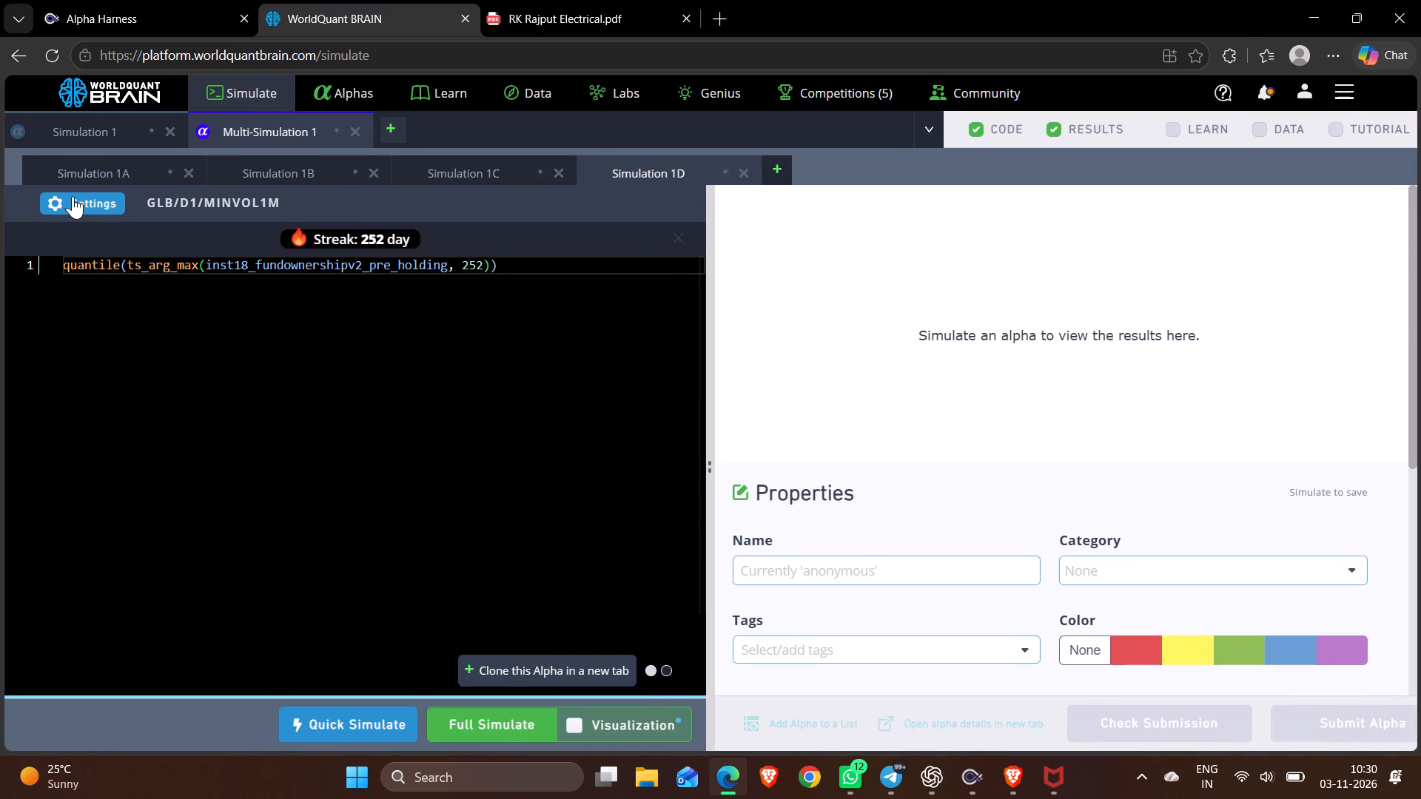
pyautogui.click(78, 198)
pyautogui.click(510, 523)
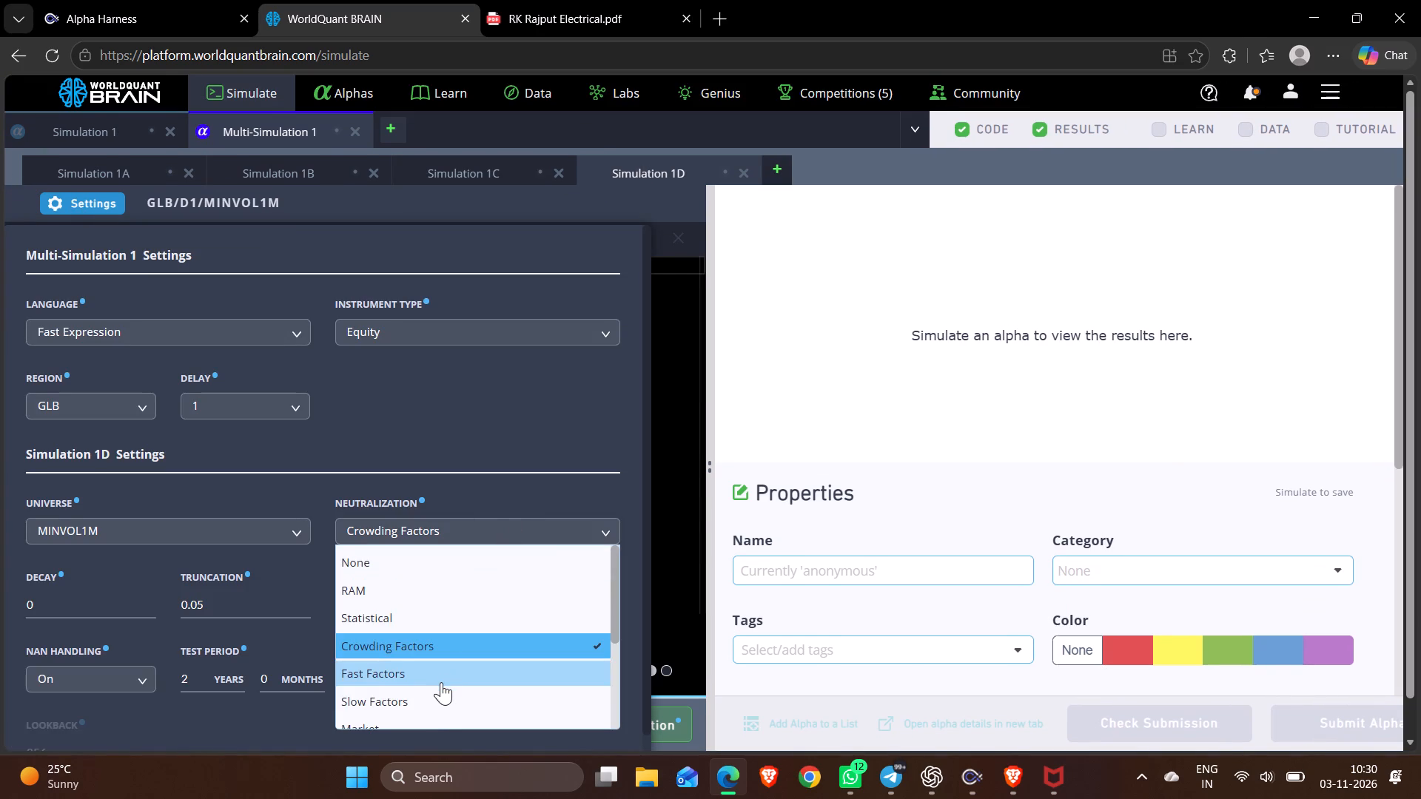
pyautogui.click(441, 682)
pyautogui.scroll(1, 441, 680)
pyautogui.scroll(-6, 441, 680)
pyautogui.scroll(-6, 485, 738)
pyautogui.click(485, 733)
pyautogui.click(485, 719)
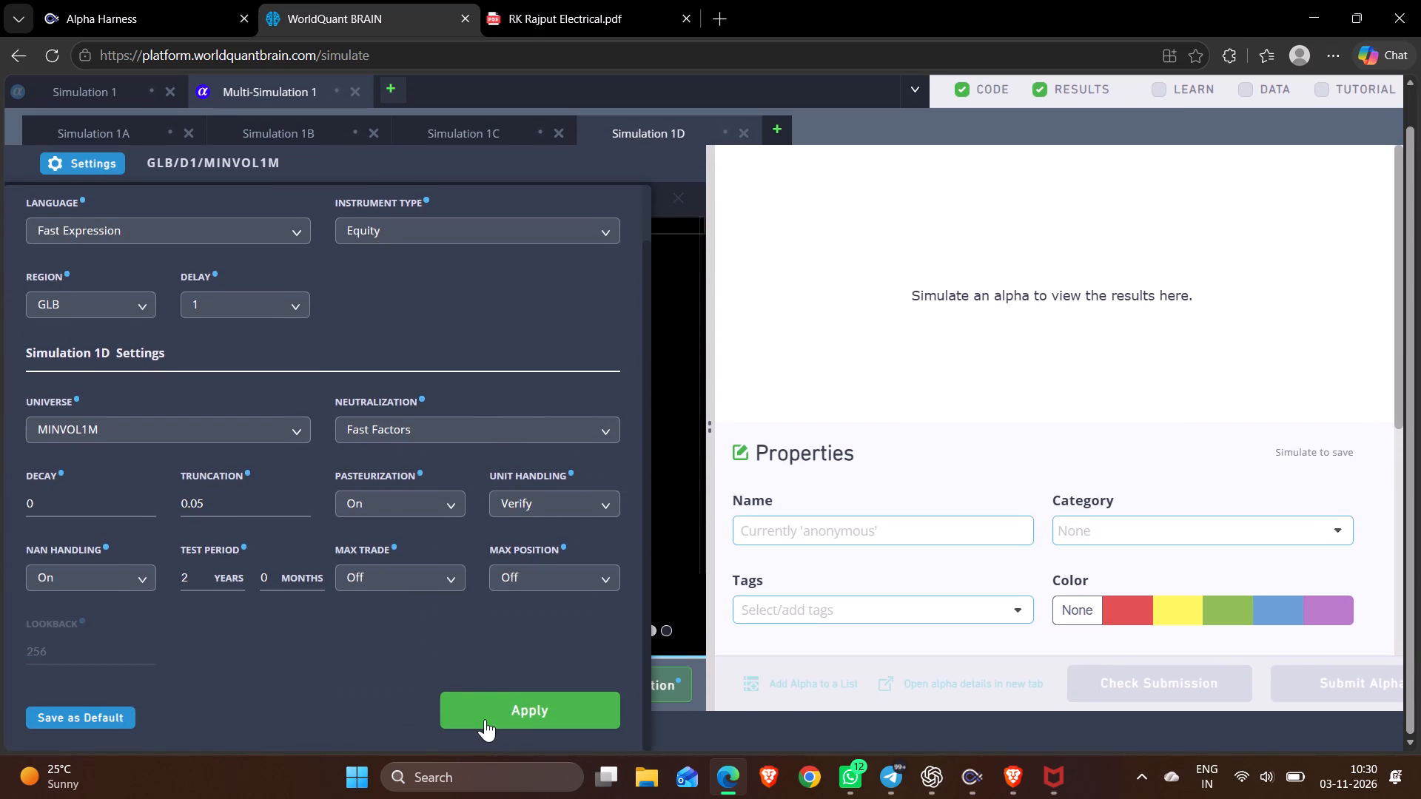
# Clone Simulation 1D as Simulation 1E and apply Slow Factors as its neutralization.
pyautogui.click(563, 670)
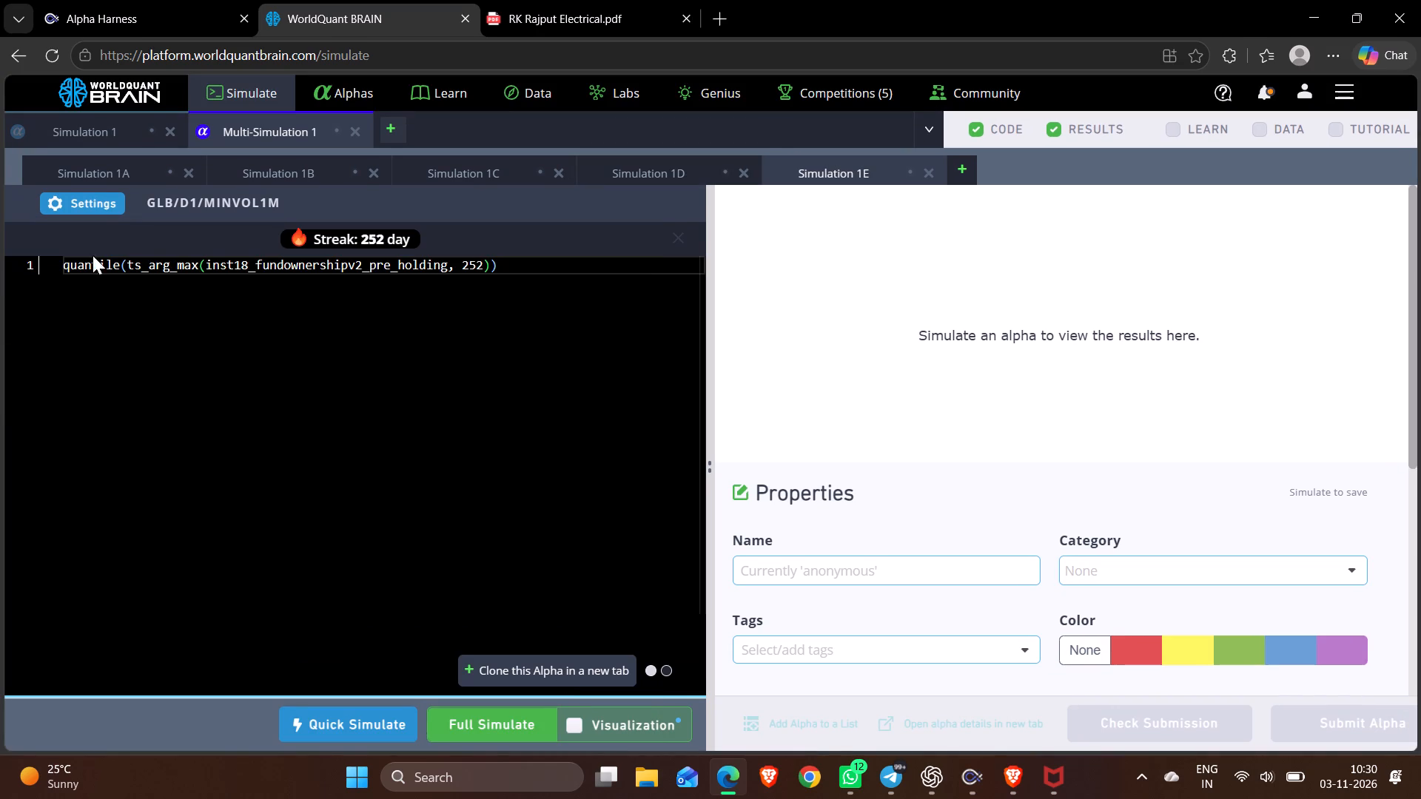
pyautogui.click(83, 199)
pyautogui.click(480, 537)
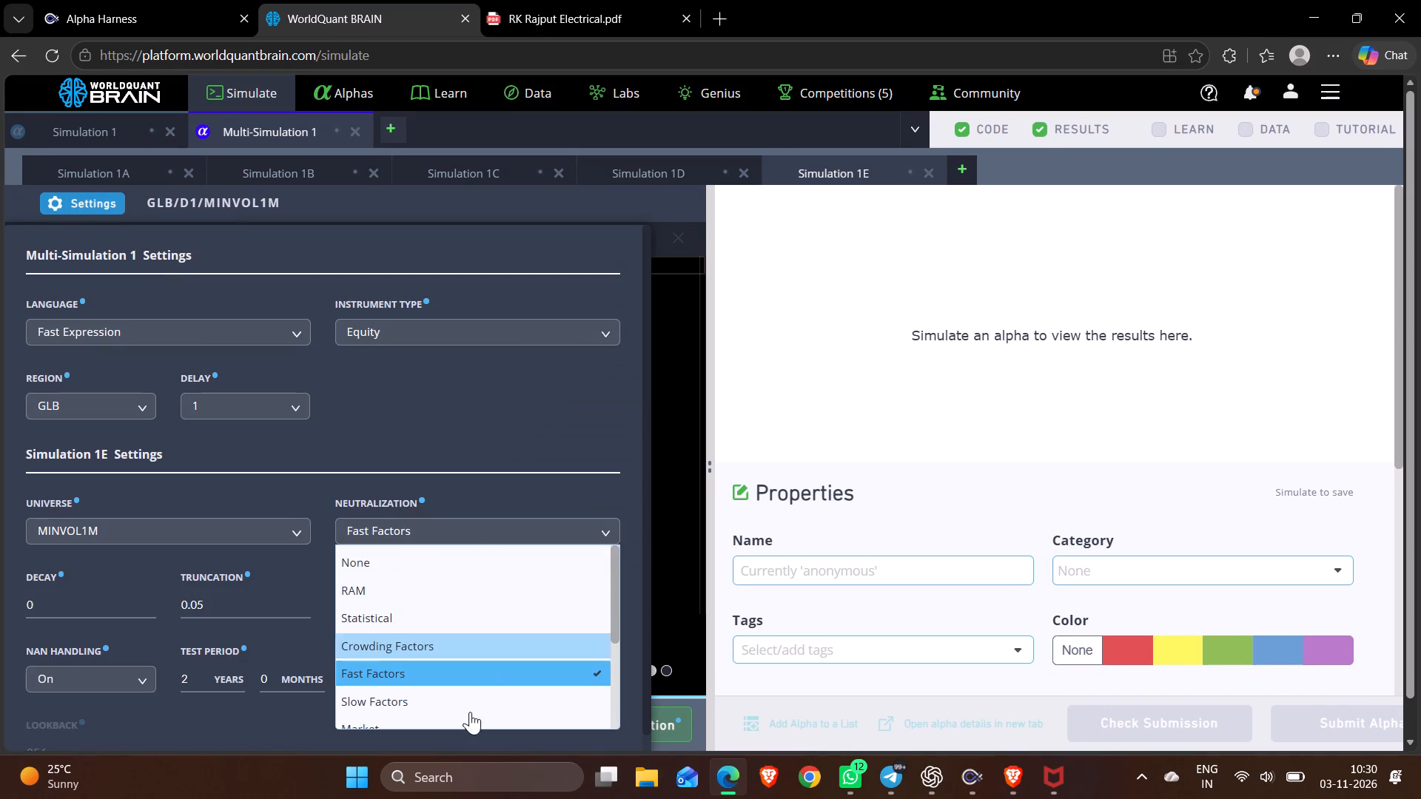
pyautogui.click(465, 704)
pyautogui.scroll(-13, 460, 676)
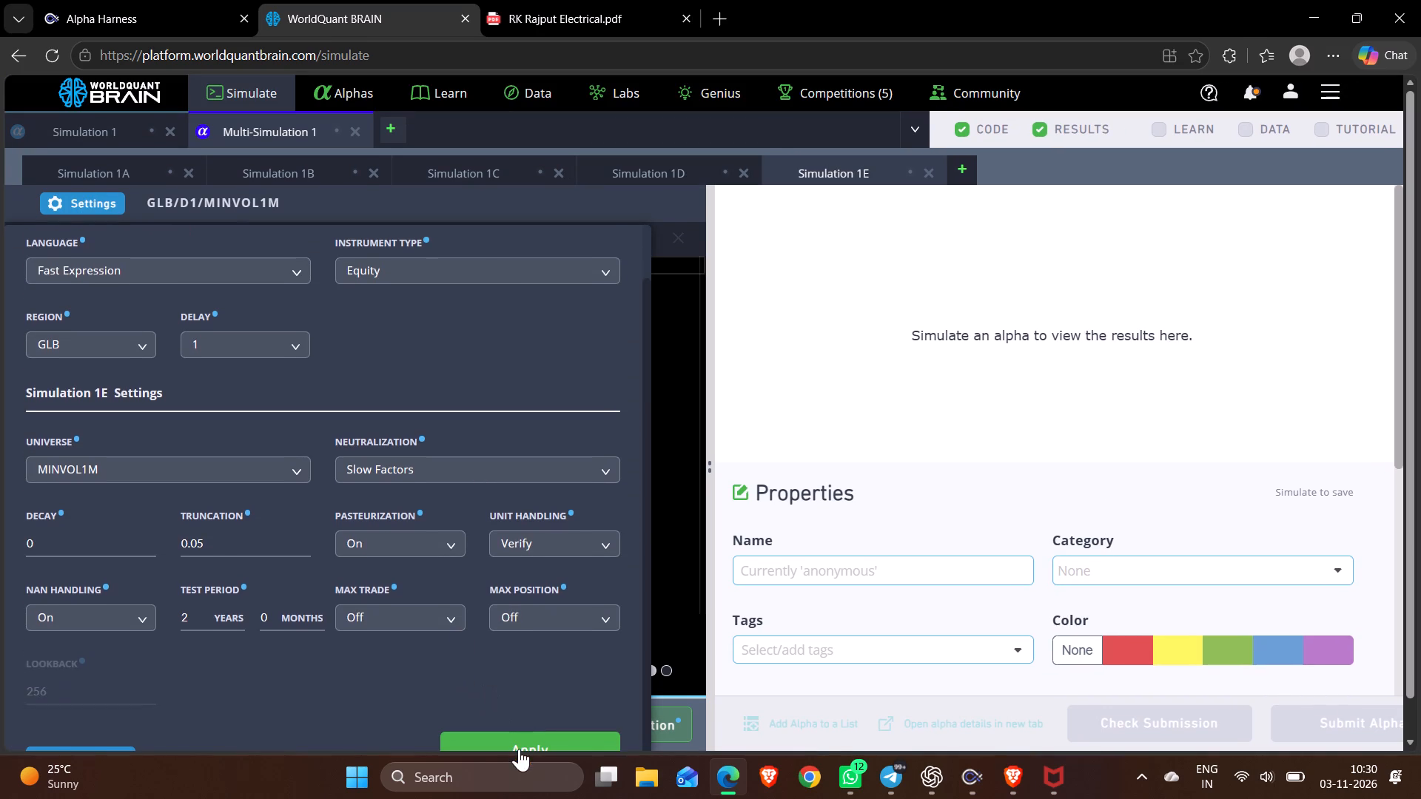
pyautogui.click(518, 738)
# Clone Simulation 1E as Simulation 1F and apply Market as its neutralization.
pyautogui.click(509, 672)
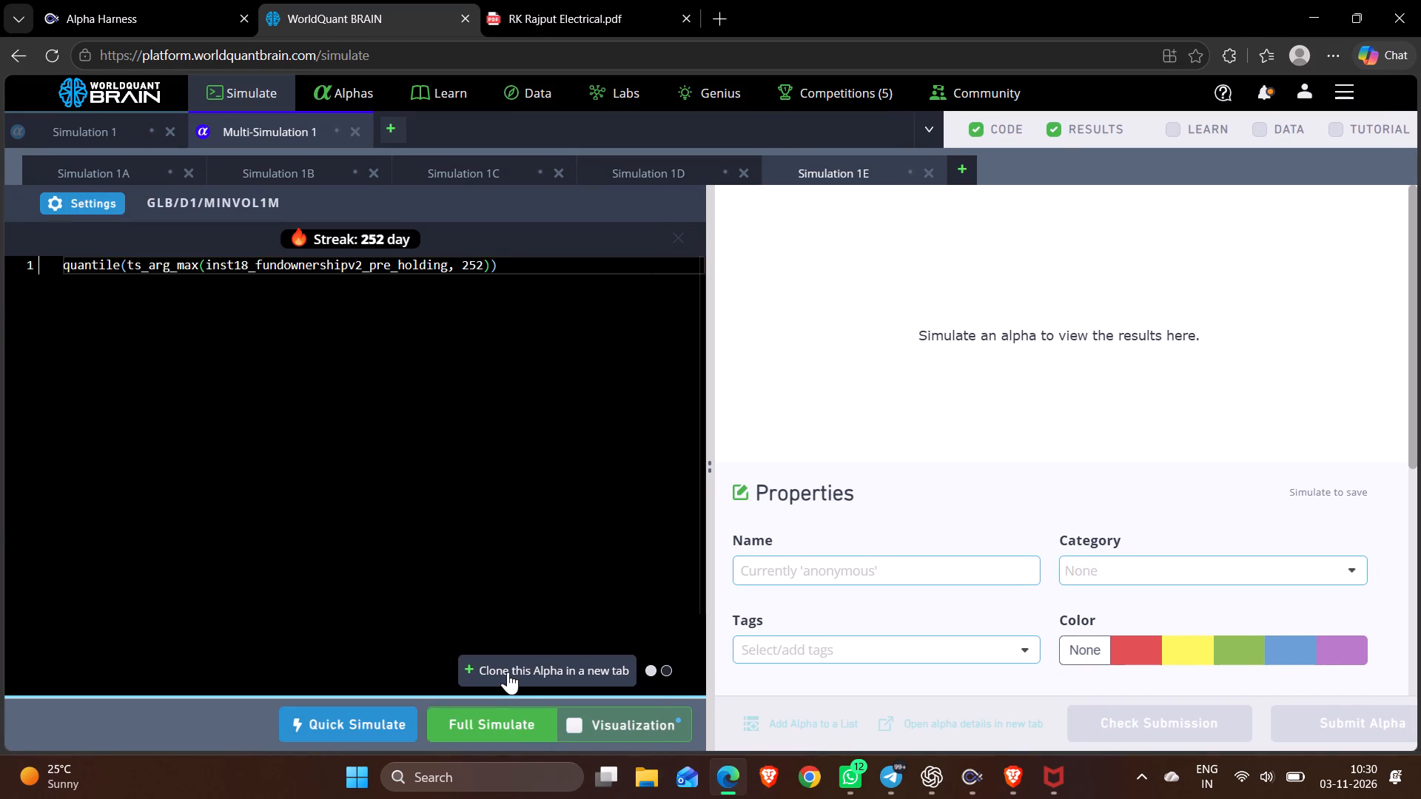
pyautogui.click(58, 206)
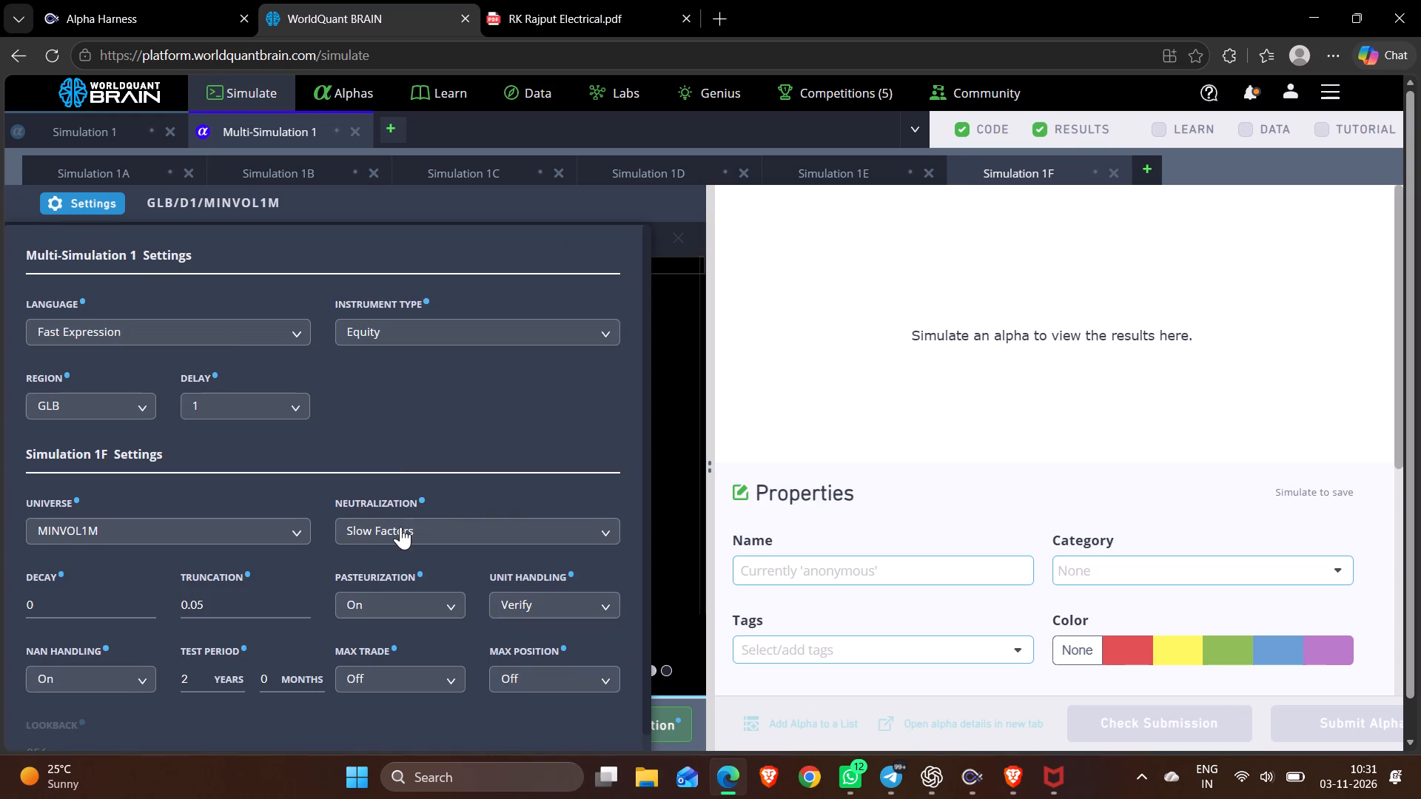
pyautogui.click(400, 527)
pyautogui.scroll(-1, 407, 647)
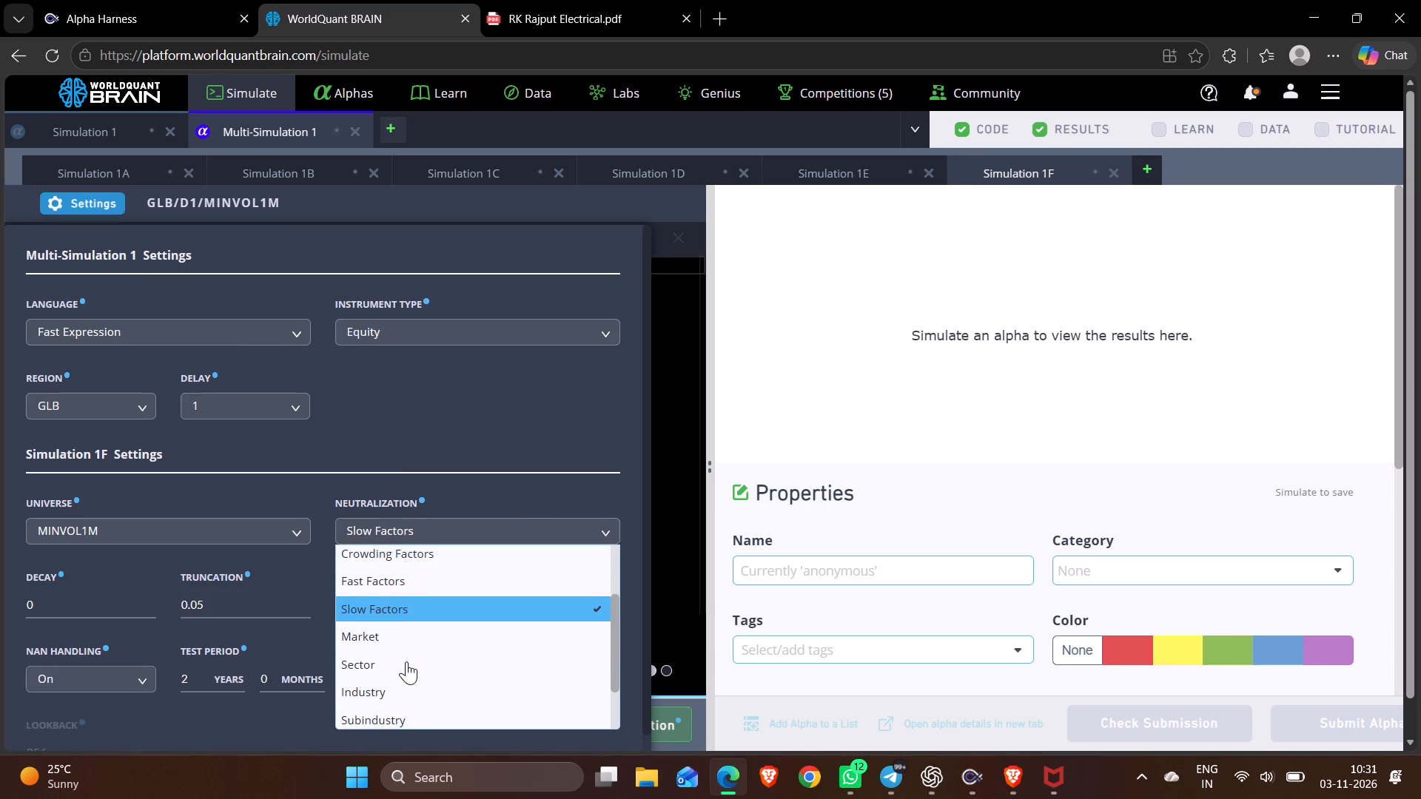
pyautogui.click(406, 630)
pyautogui.scroll(-6, 431, 650)
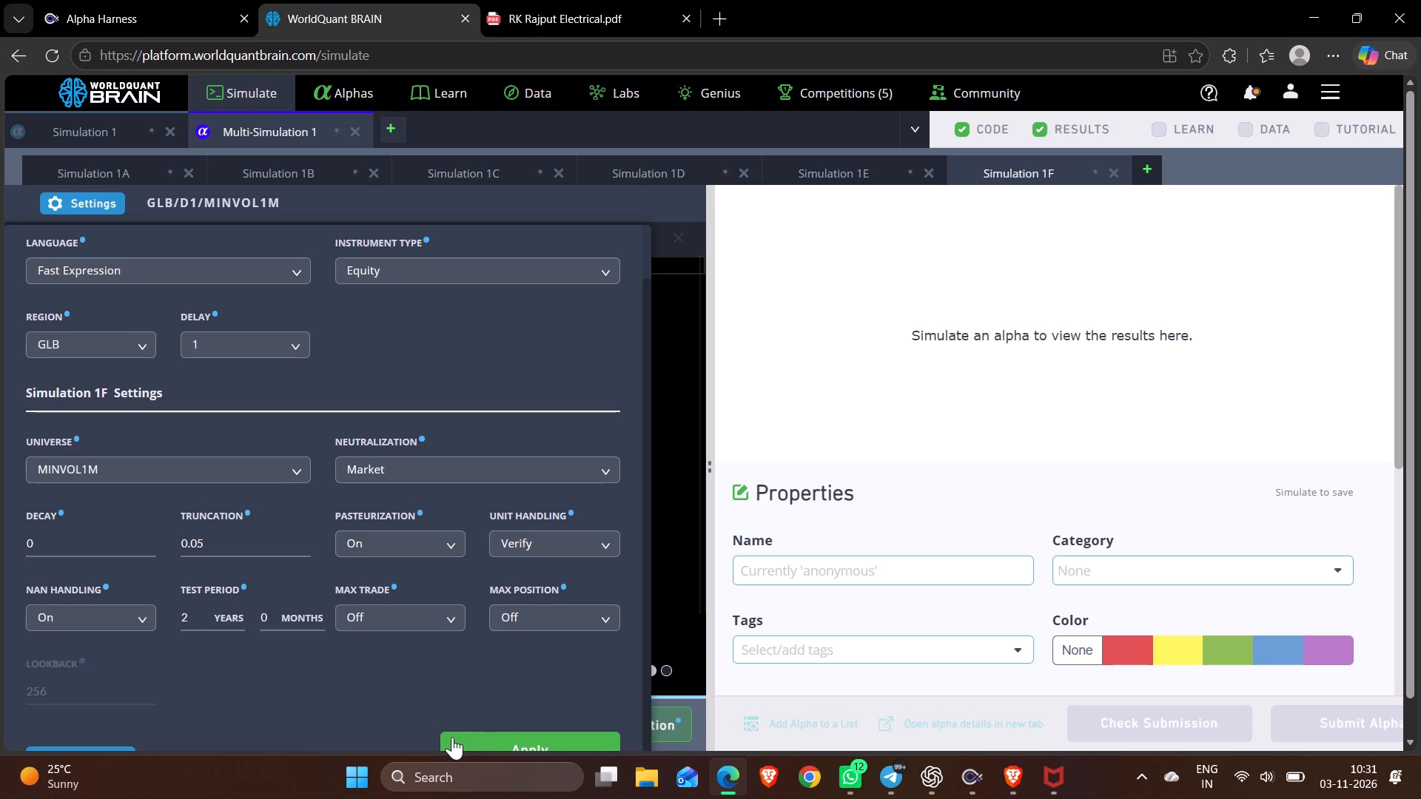
pyautogui.click(477, 735)
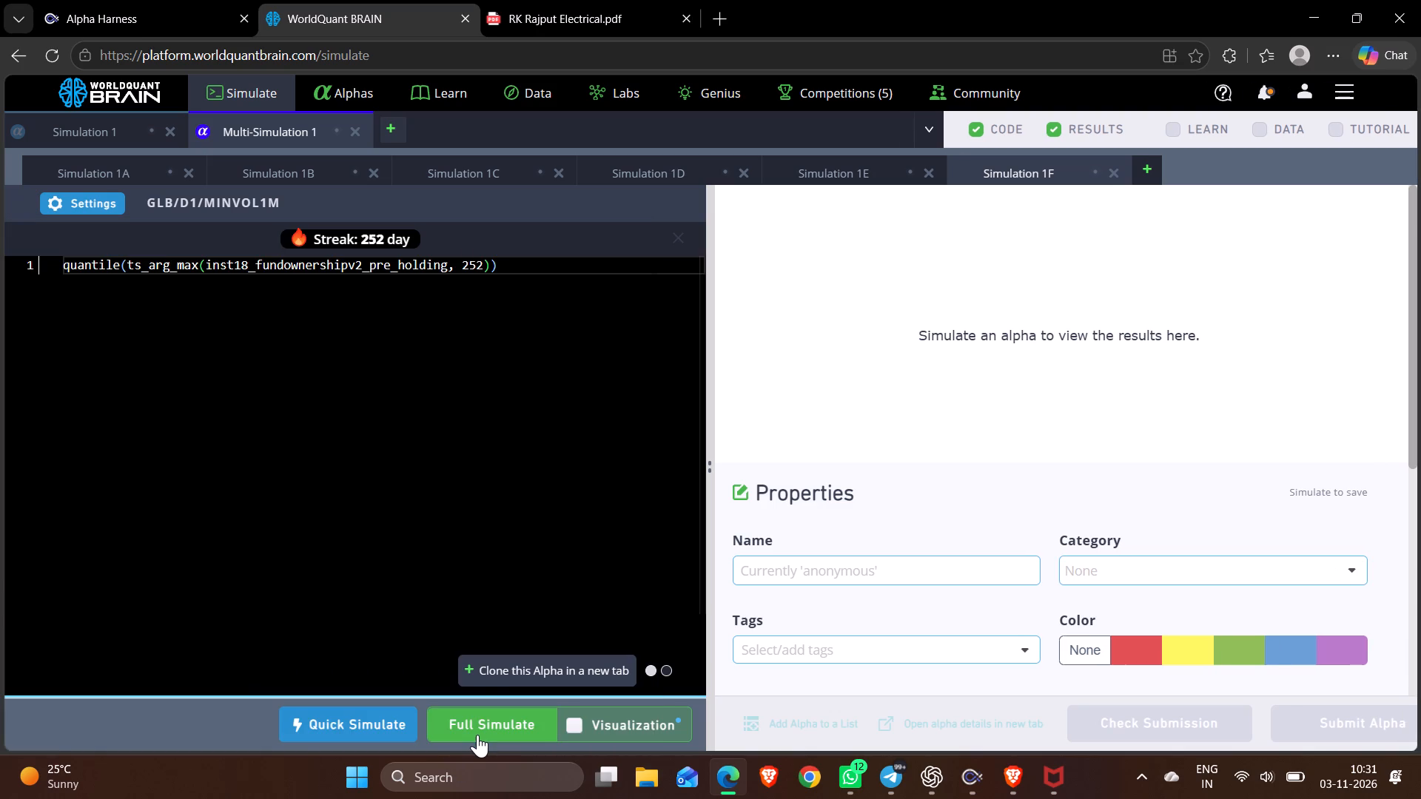
# Clone Simulation 1F as Simulation 1G and apply Subindustry as its neutralization.
pyautogui.click(506, 665)
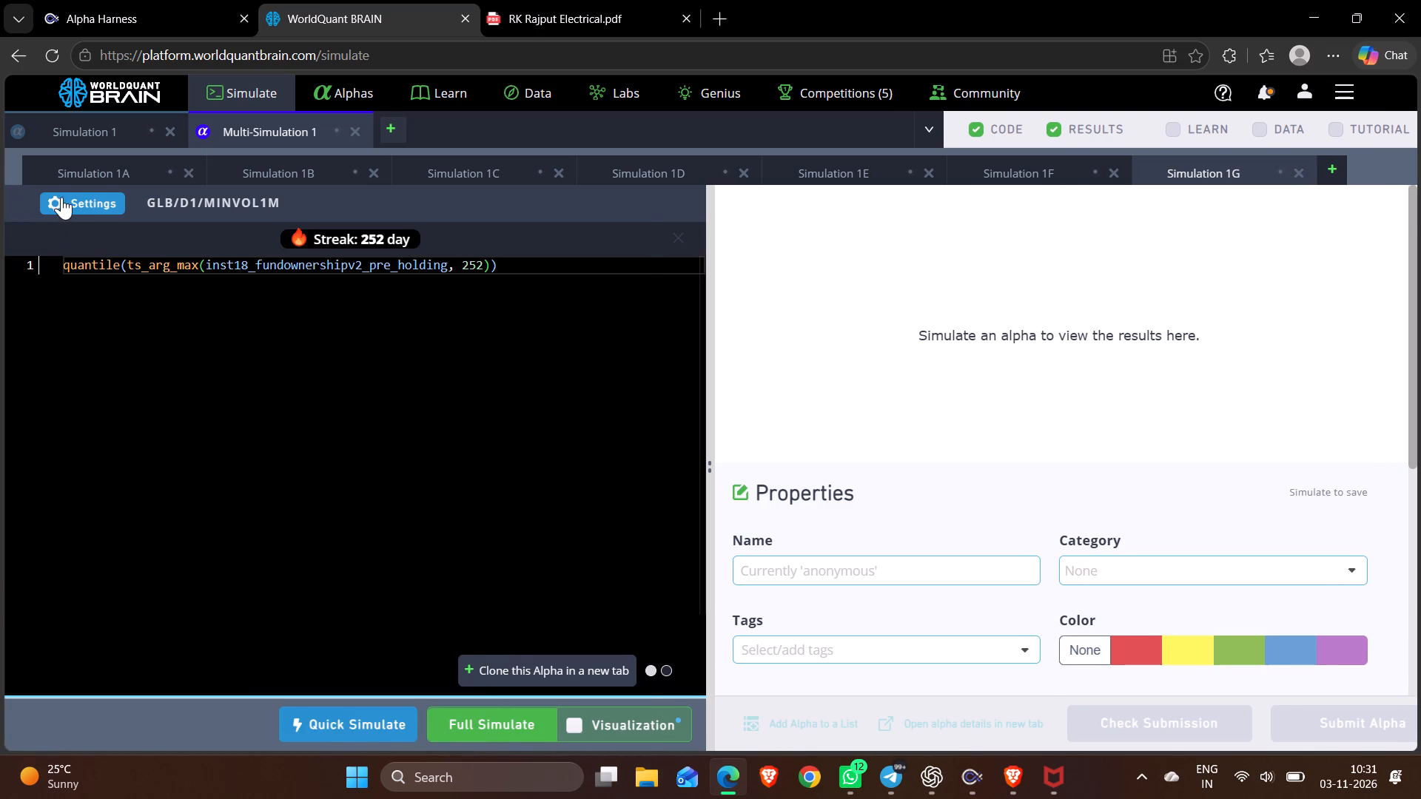
pyautogui.click(61, 197)
pyautogui.click(508, 526)
pyautogui.scroll(-3, 493, 670)
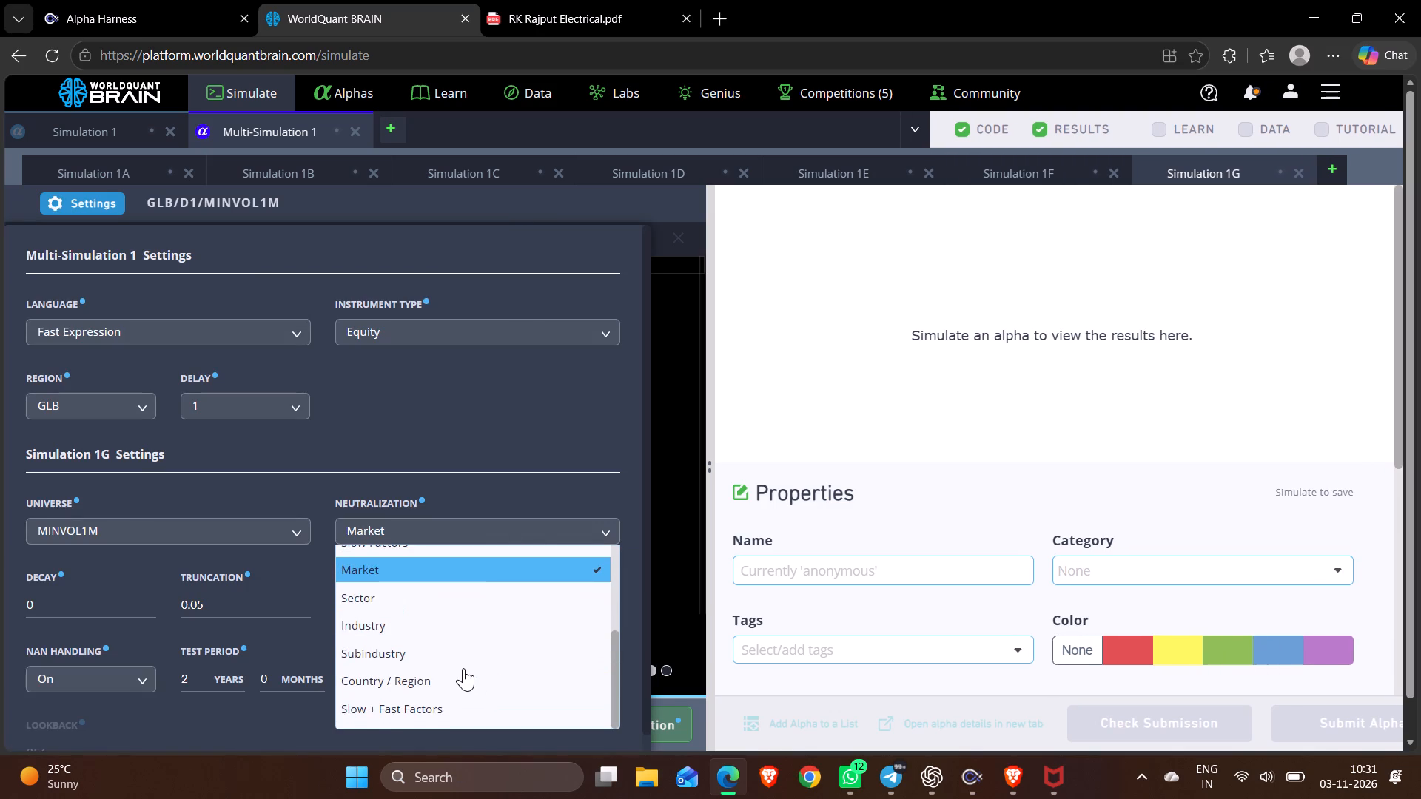
pyautogui.click(460, 662)
pyautogui.scroll(-13, 464, 662)
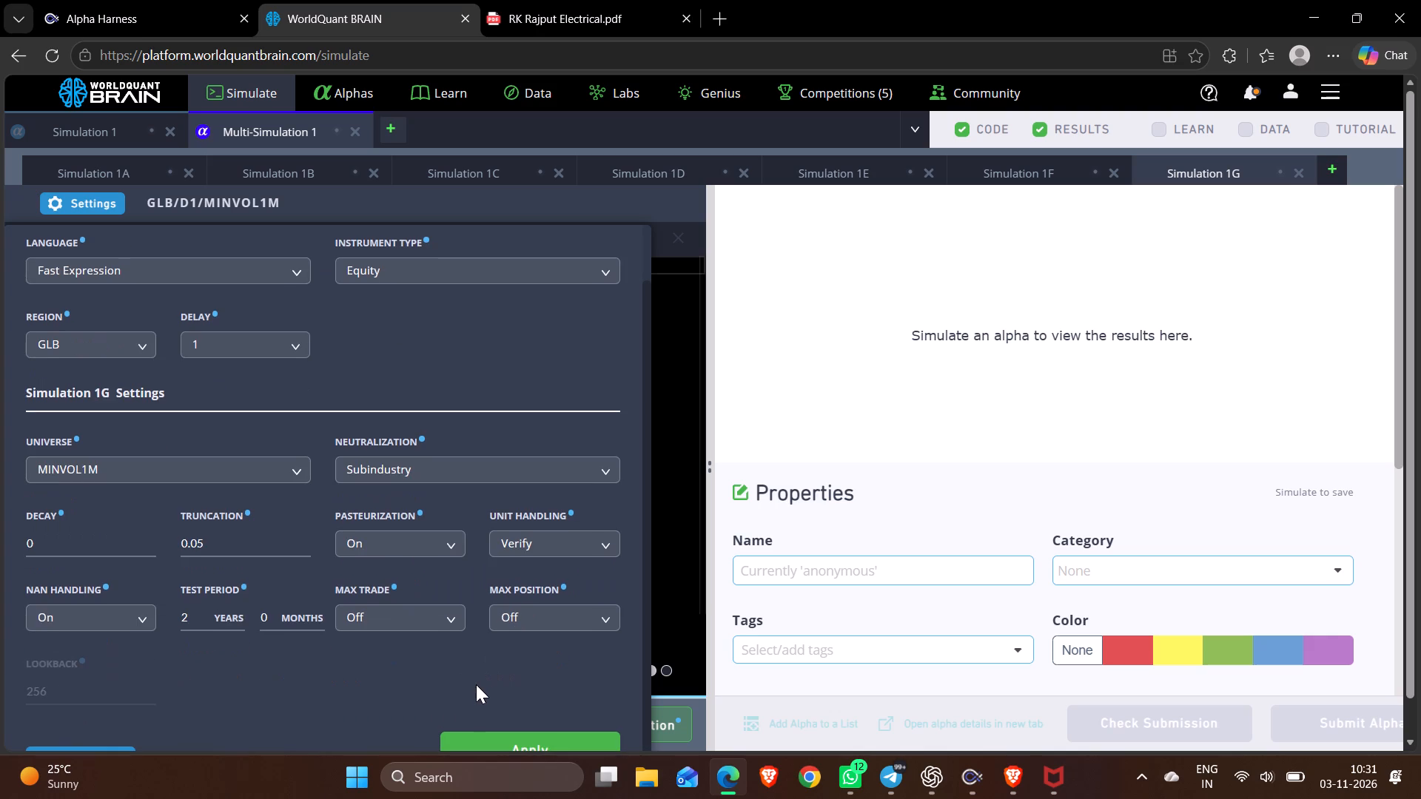
pyautogui.click(594, 736)
# Clone Simulation 1G as Simulation 1H and apply Country / Region as its neutralization.
pyautogui.click(568, 671)
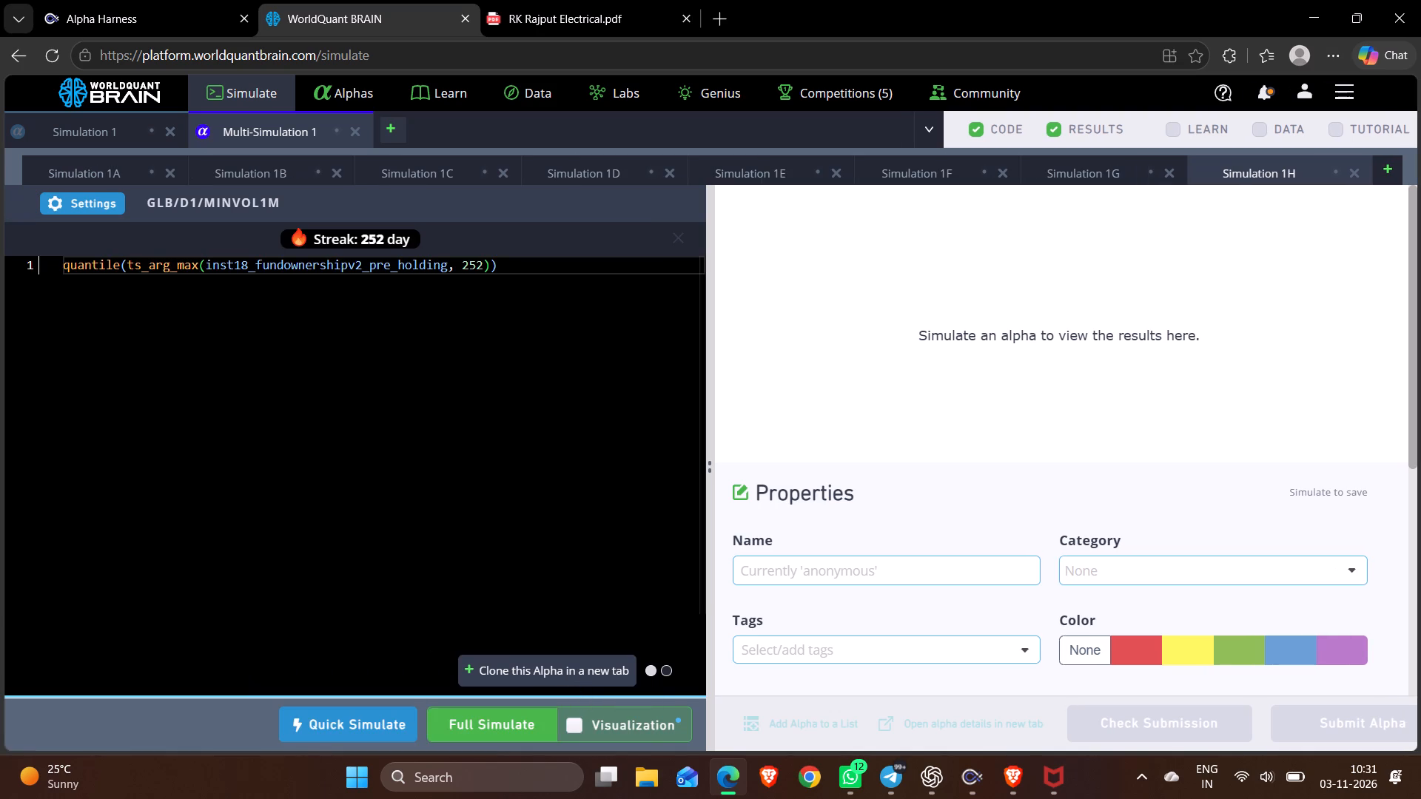
pyautogui.click(112, 209)
pyautogui.click(568, 528)
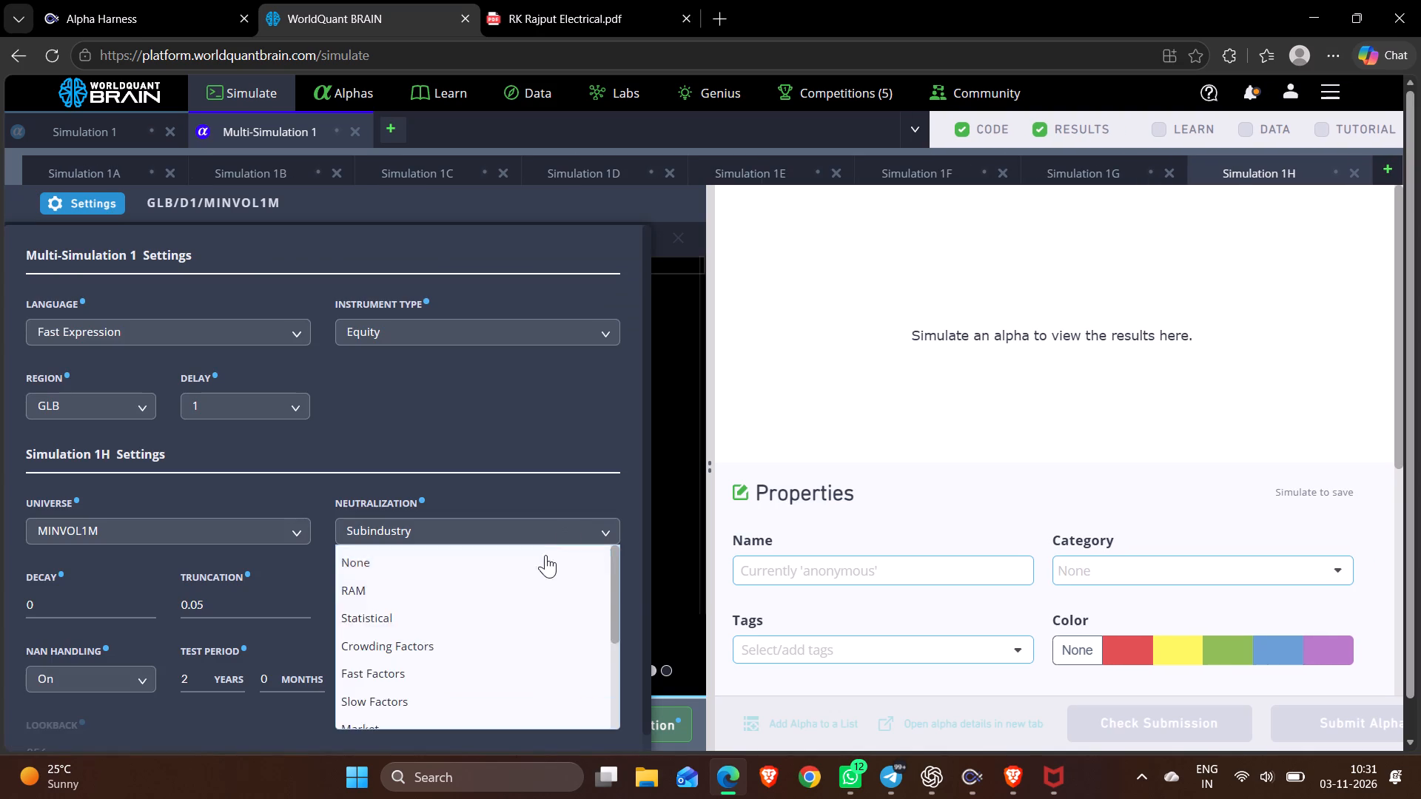
pyautogui.scroll(-6, 479, 626)
pyautogui.click(414, 675)
pyautogui.scroll(-7, 434, 697)
pyautogui.scroll(-6, 496, 710)
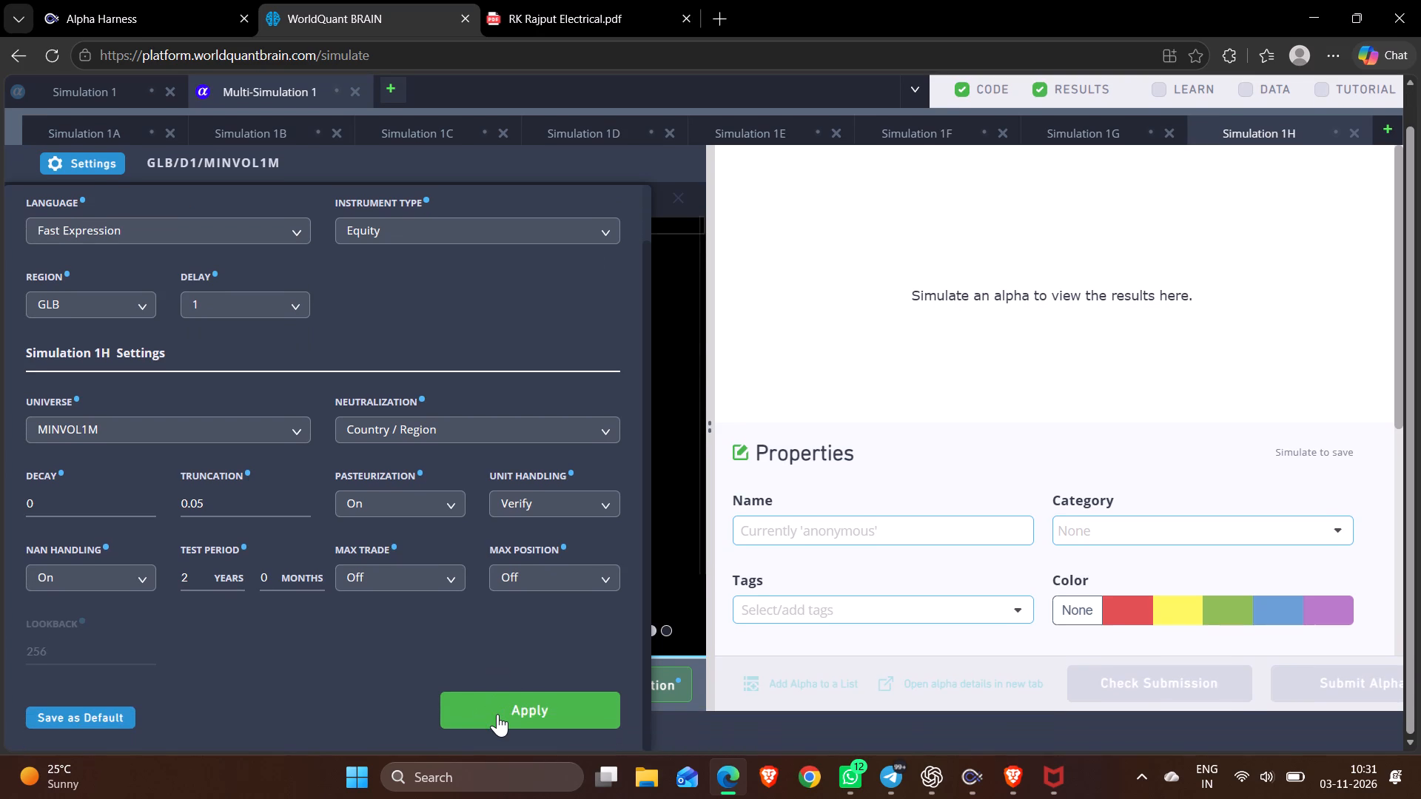
pyautogui.click(497, 714)
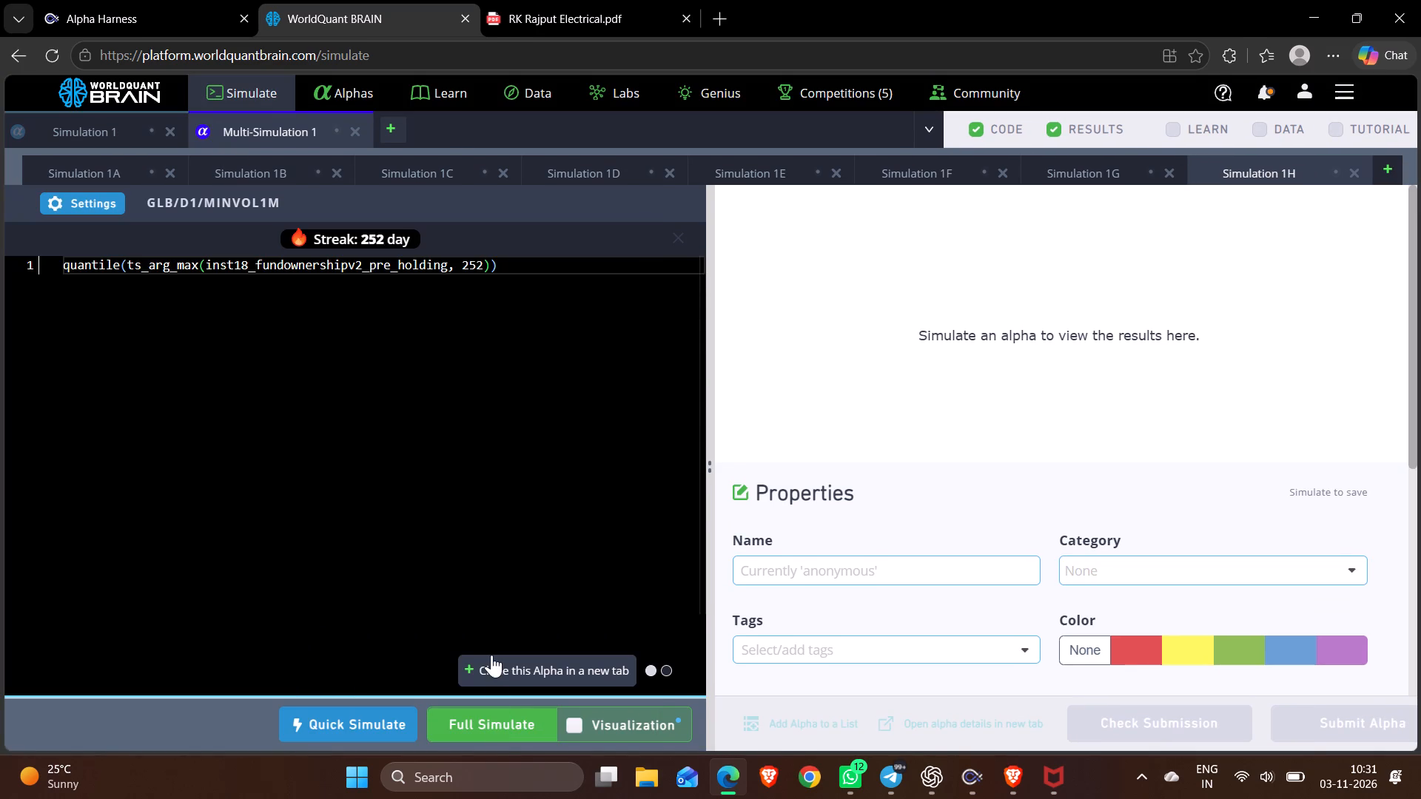
# Clone Simulation 1H as Simulation 1I and apply Slow + Fast Factors as its neutralization.
pyautogui.click(491, 655)
pyautogui.click(89, 200)
pyautogui.click(392, 519)
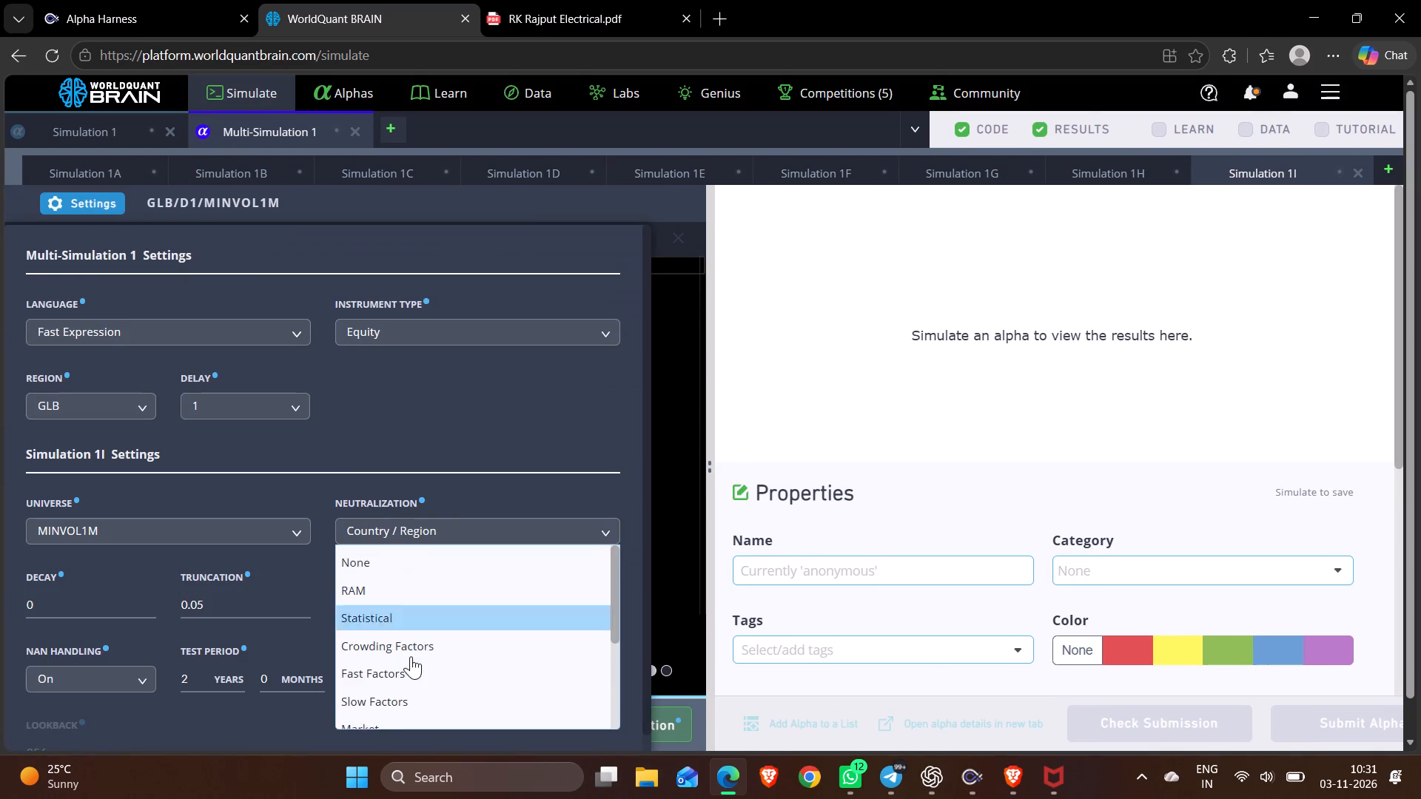
pyautogui.scroll(-6, 411, 683)
pyautogui.click(409, 708)
pyautogui.scroll(-13, 481, 678)
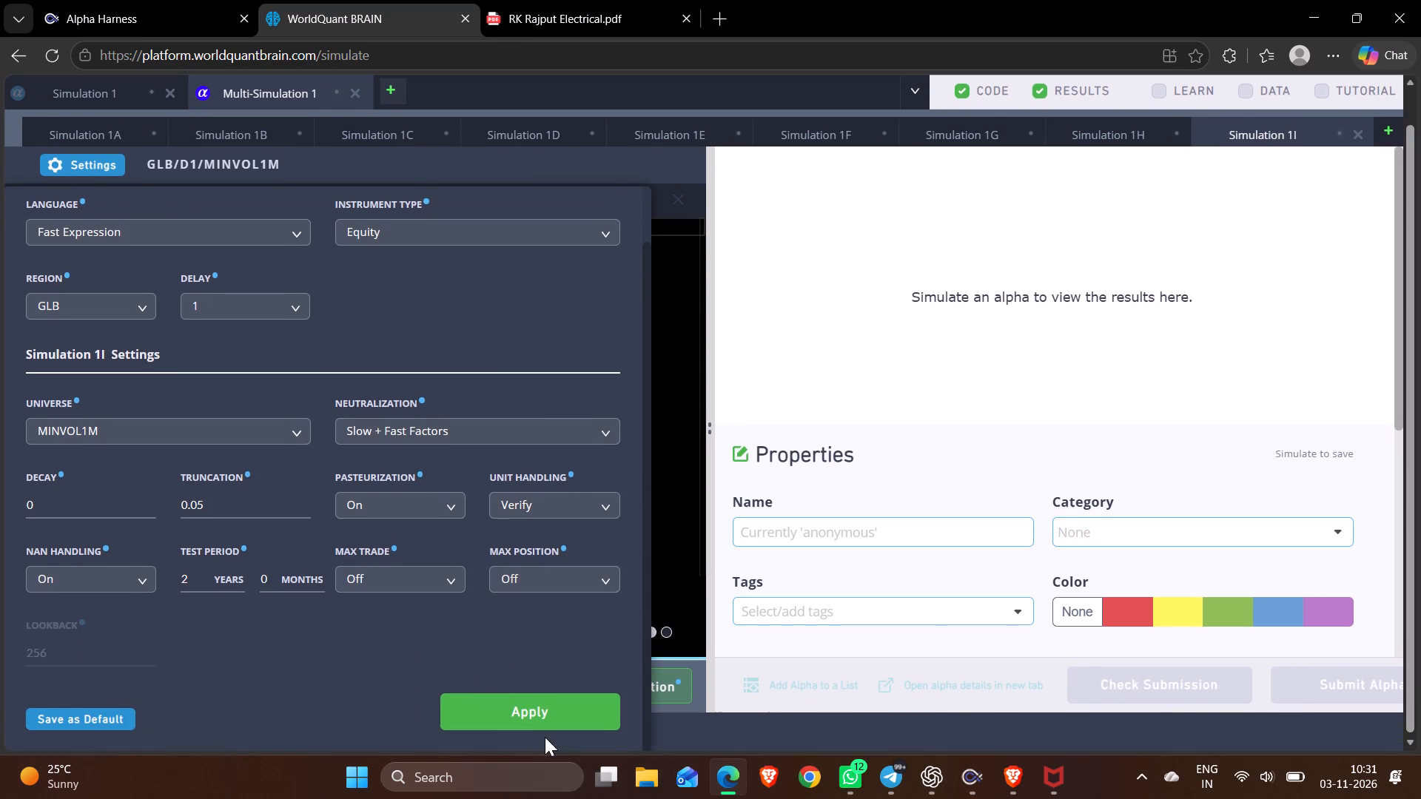
pyautogui.click(538, 715)
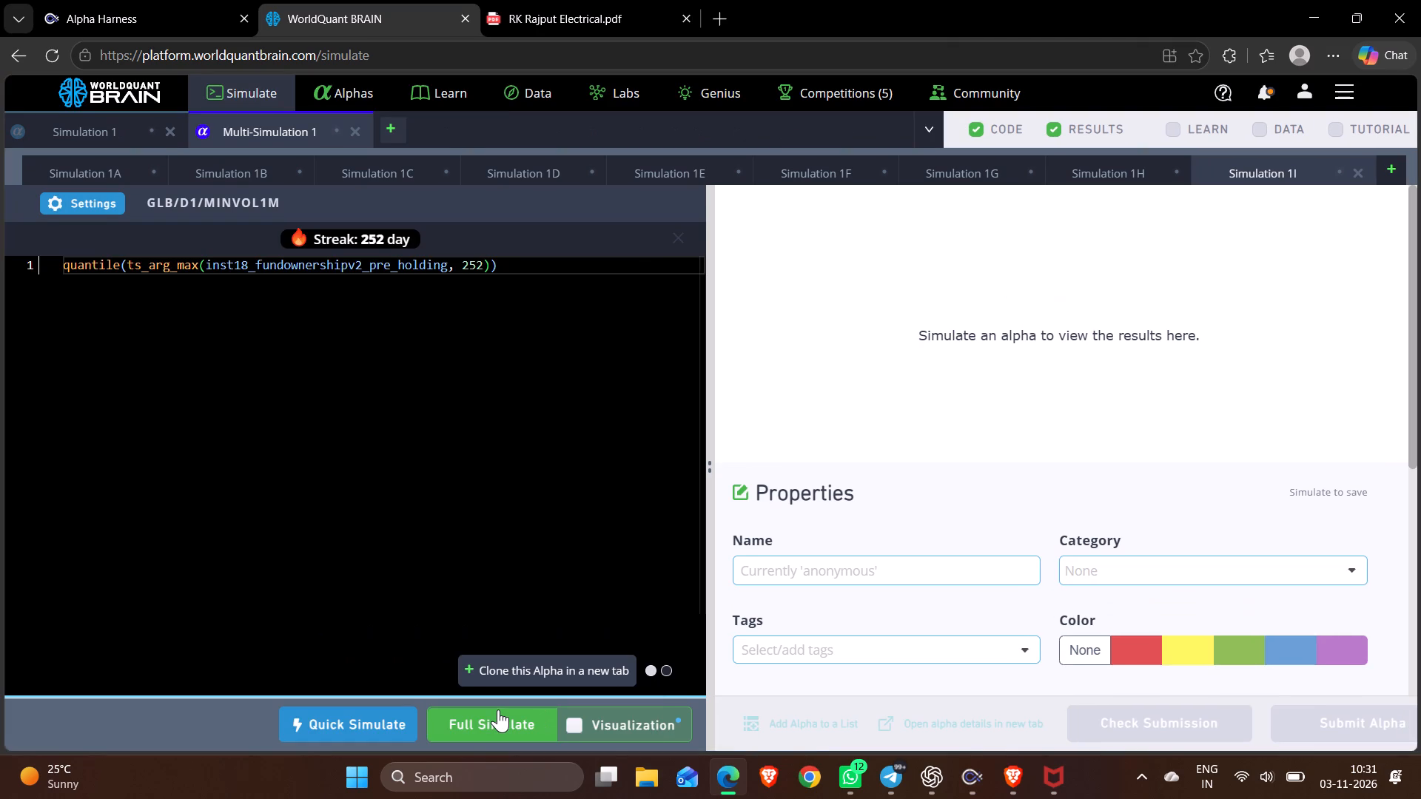
# Run the full simulation of Multi-Simulation 1.
pyautogui.click(507, 726)
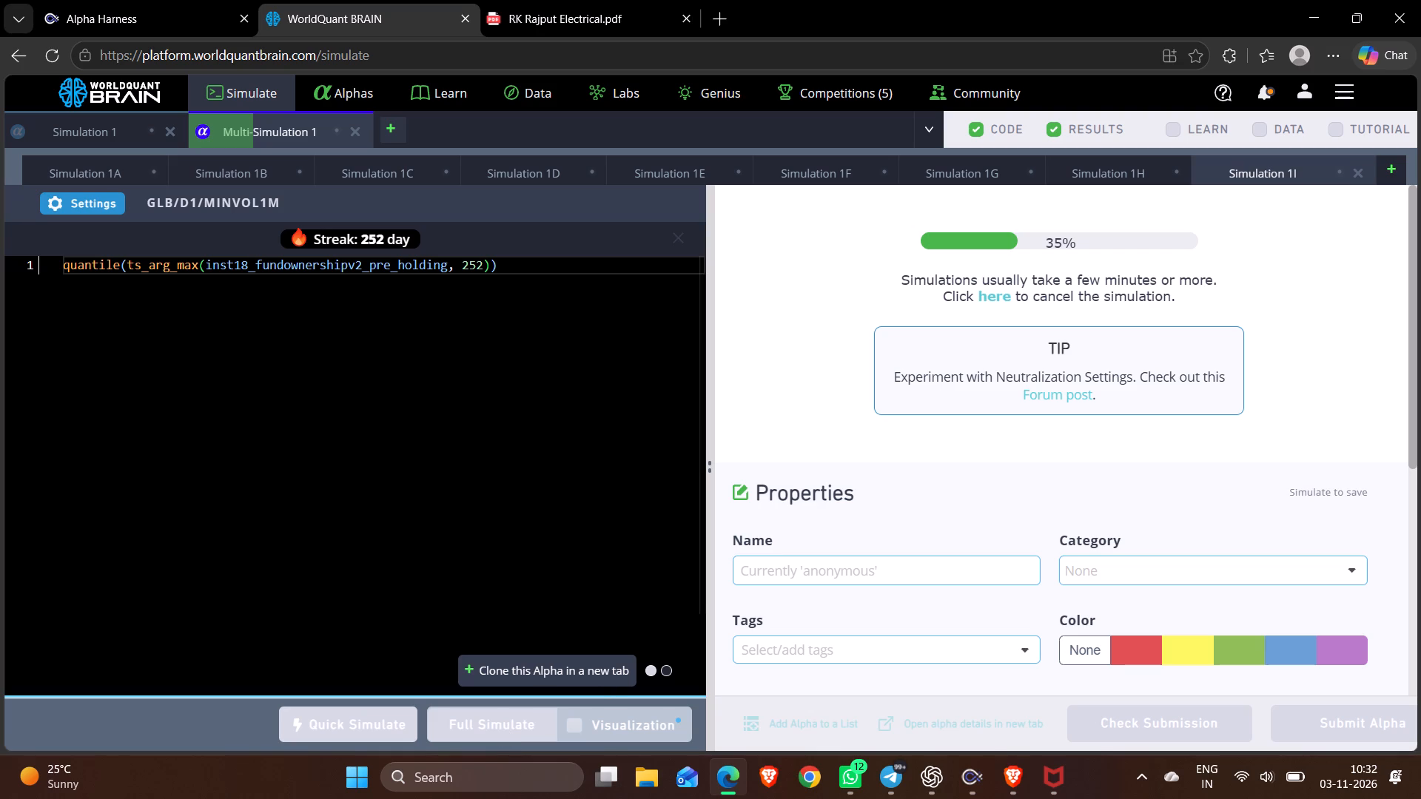
# Return to the unsubmitted alphas list.
pyautogui.click(365, 104)
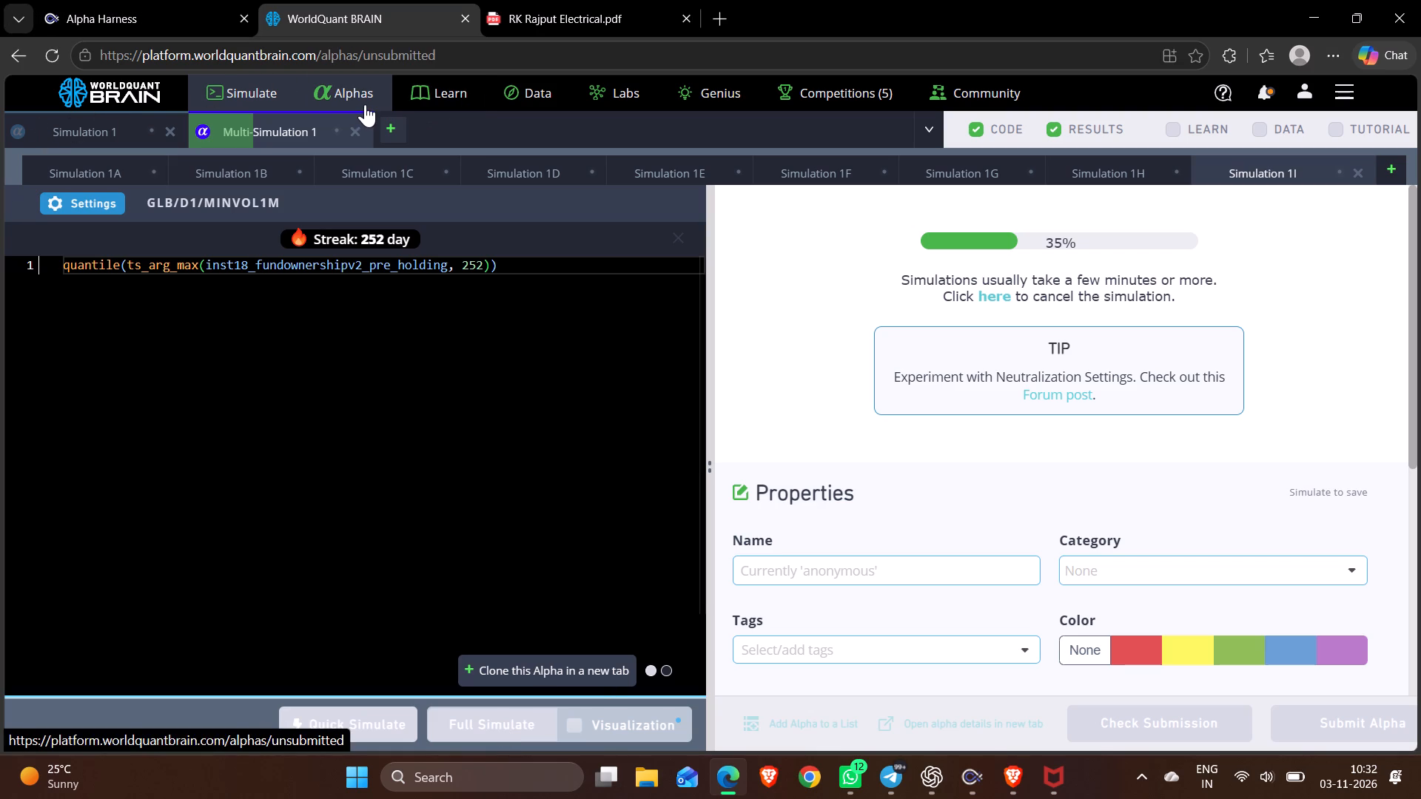
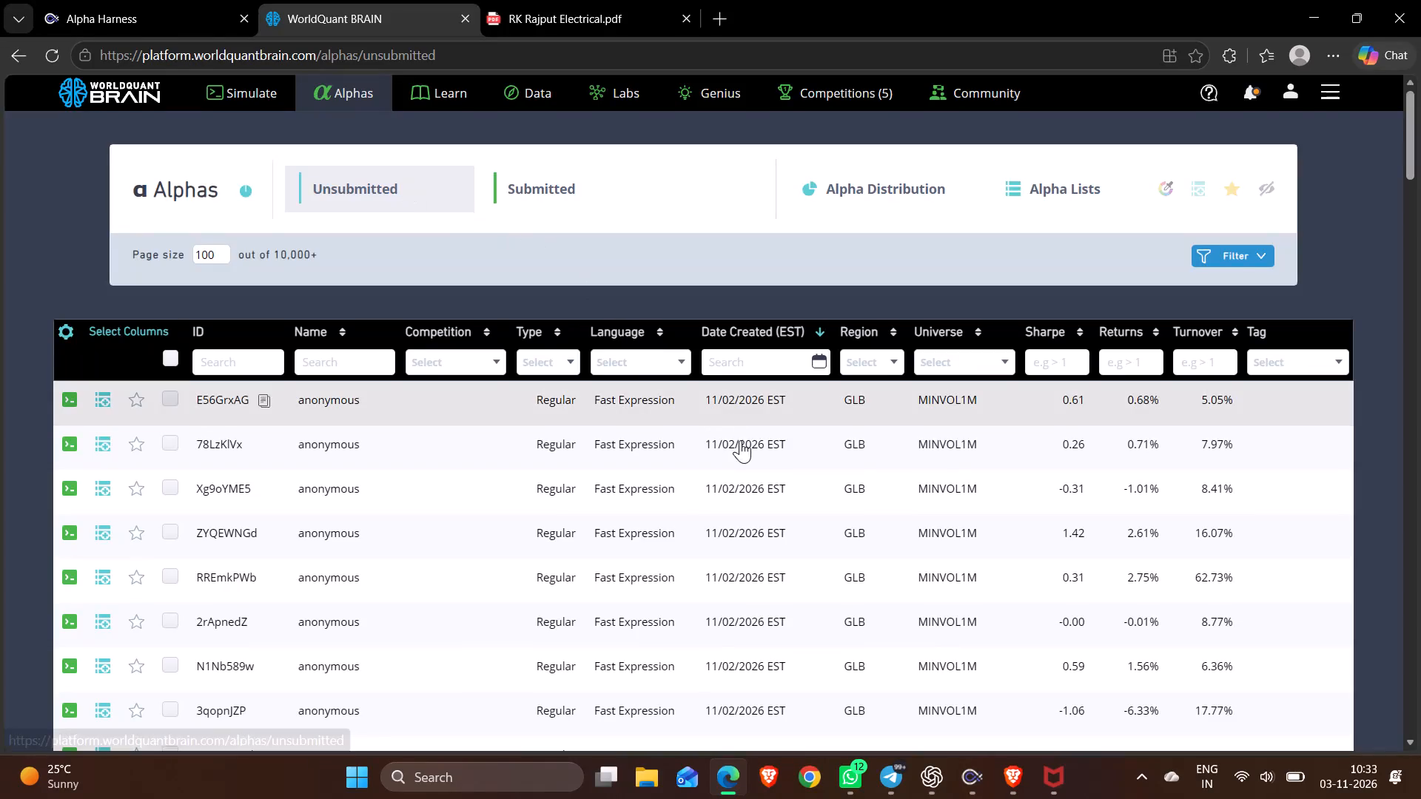
# Review the code and simulation settings of unsubmitted GLB alpha QPvG5lbW, and close its details.
pyautogui.scroll(-5, 740, 445)
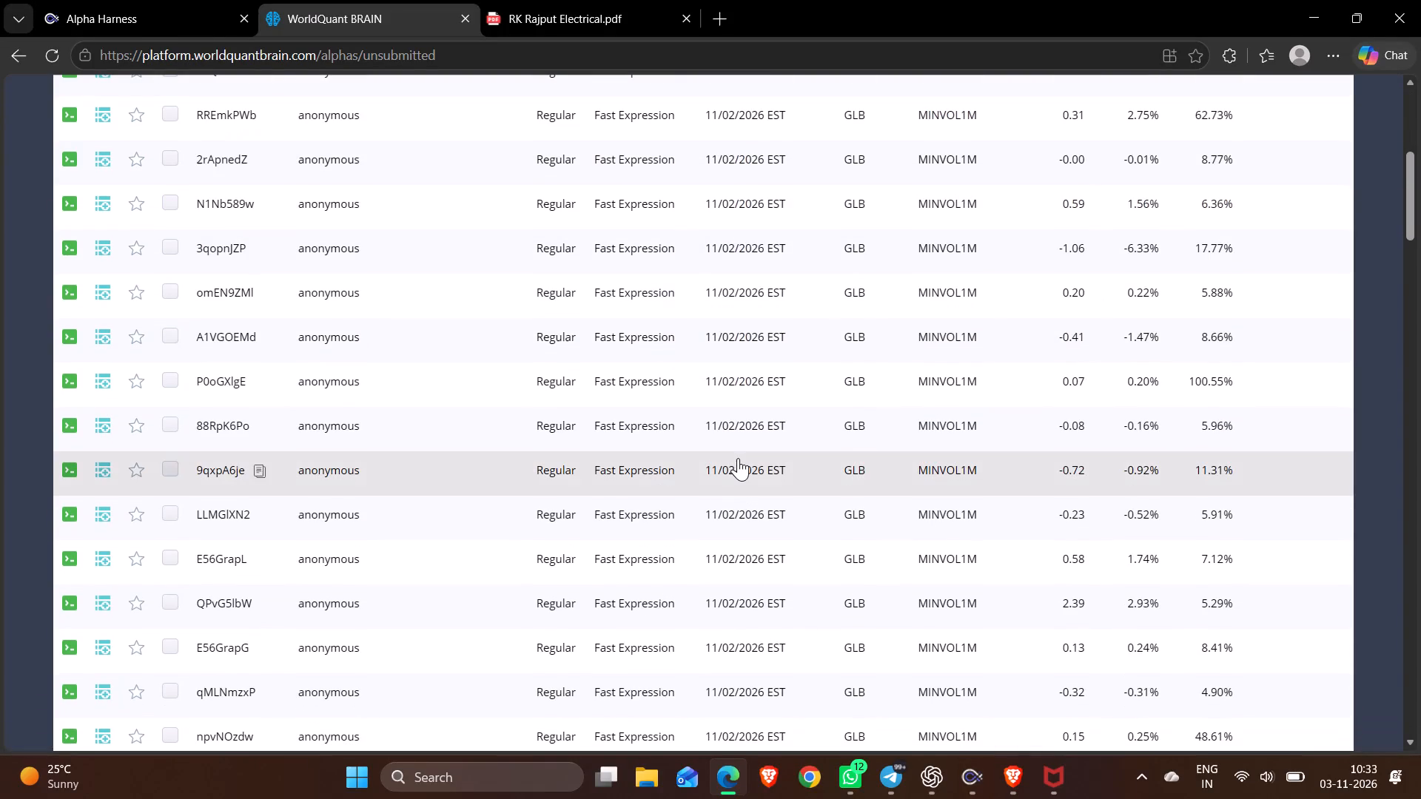
pyautogui.scroll(-3, 738, 458)
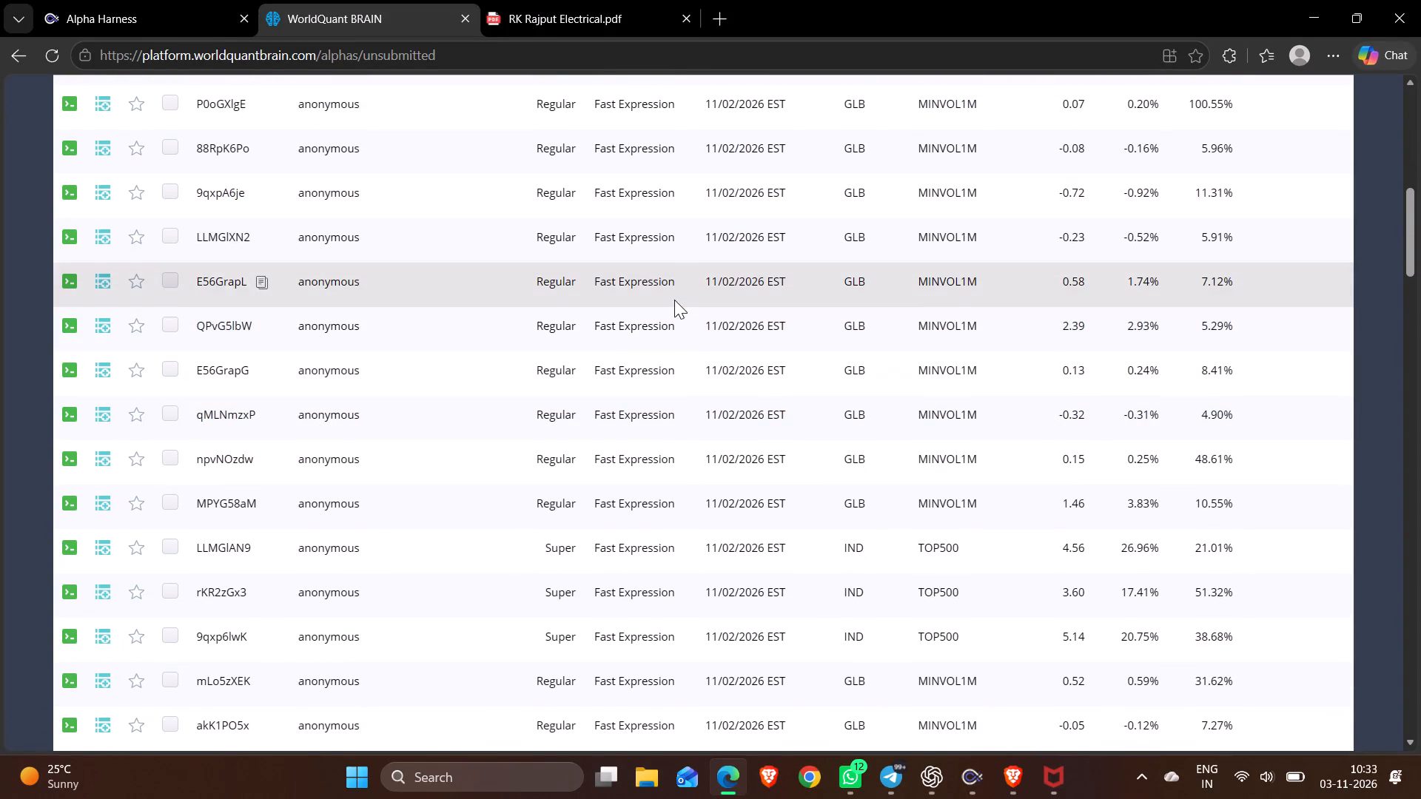
pyautogui.click(678, 326)
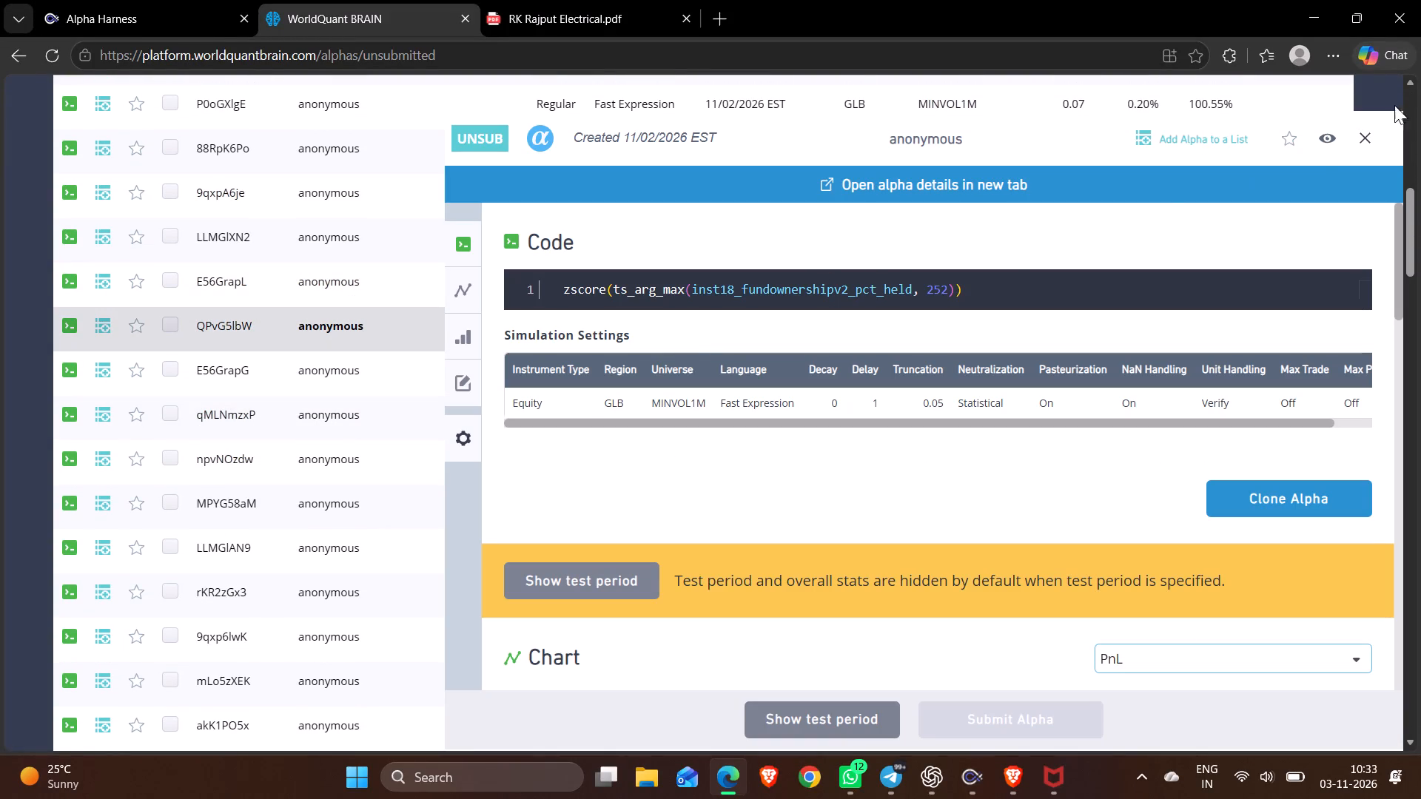
pyautogui.click(1361, 138)
# Review the selection expression, combo expression and settings of IND super alpha LLMGlAN9, and close its details.
pyautogui.scroll(-1, 1032, 406)
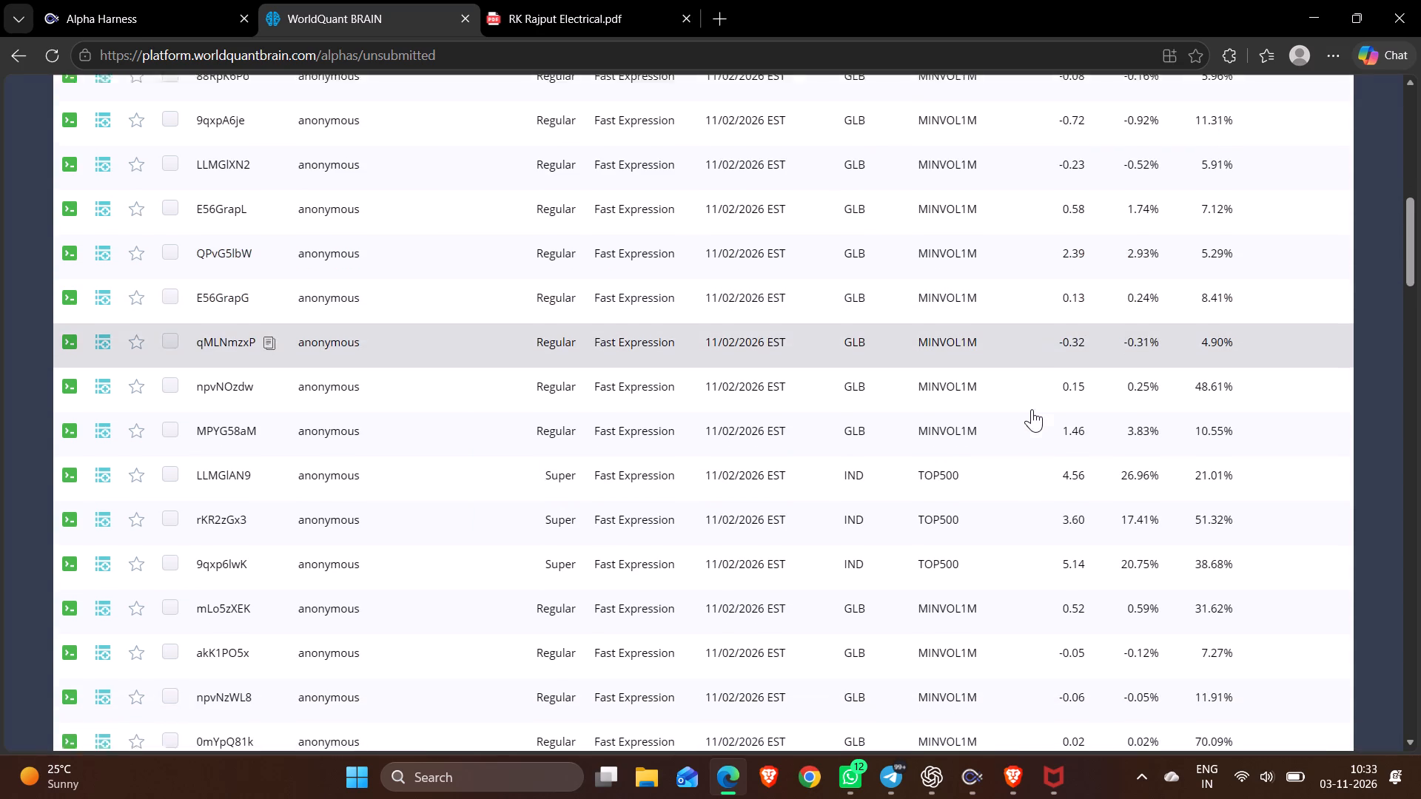
pyautogui.click(1039, 466)
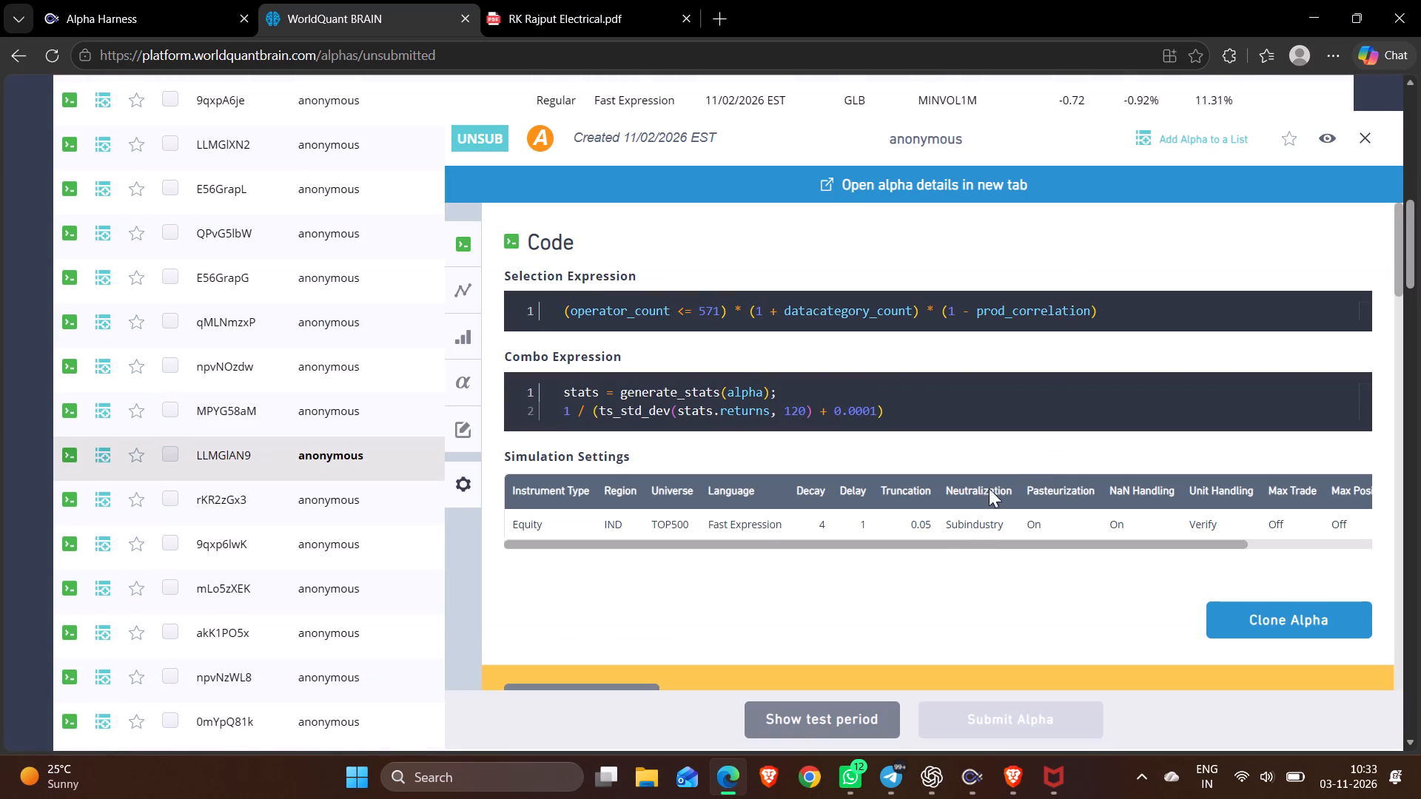
pyautogui.click(1364, 141)
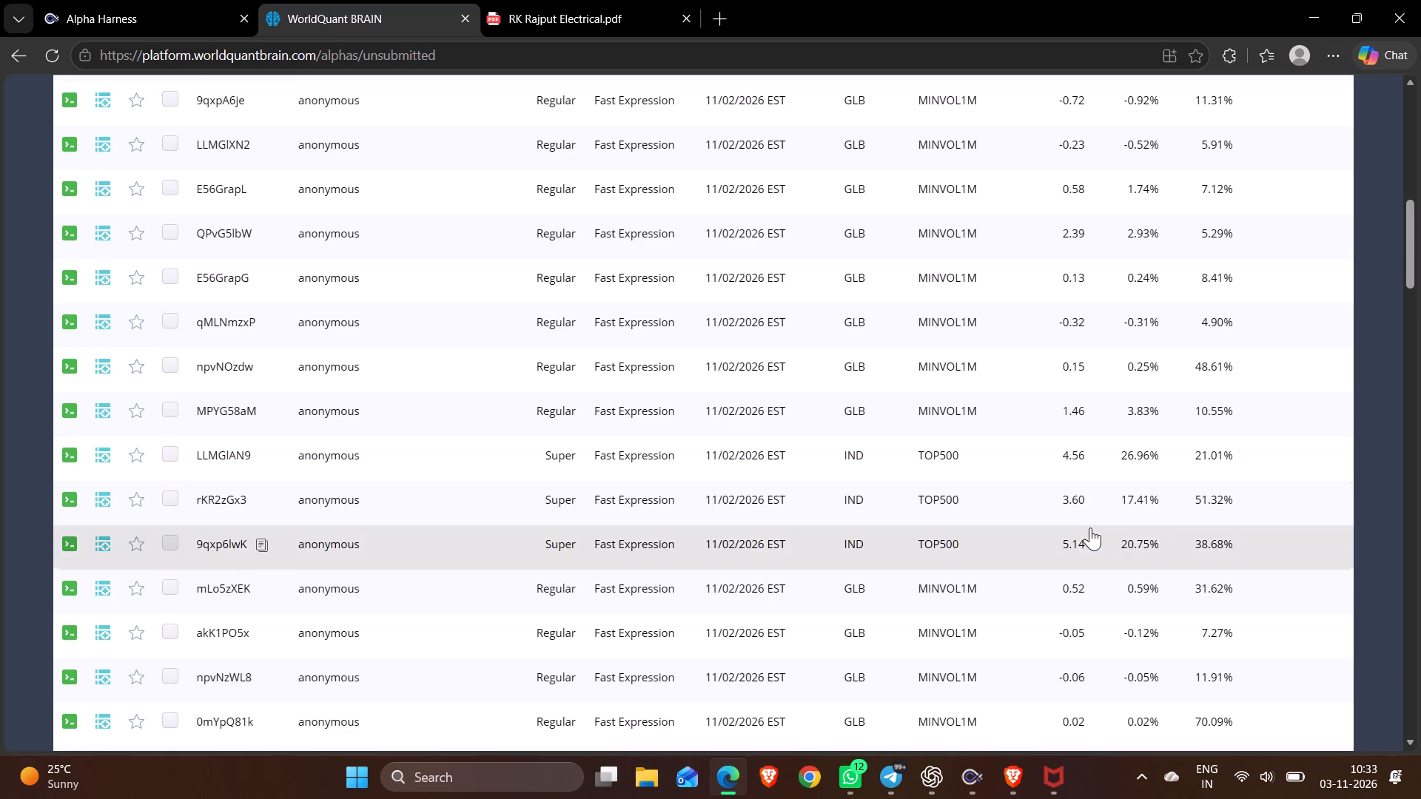
# Open the details of IND super alpha 9qxp6lwK from the unsubmitted alphas list.
pyautogui.click(1103, 558)
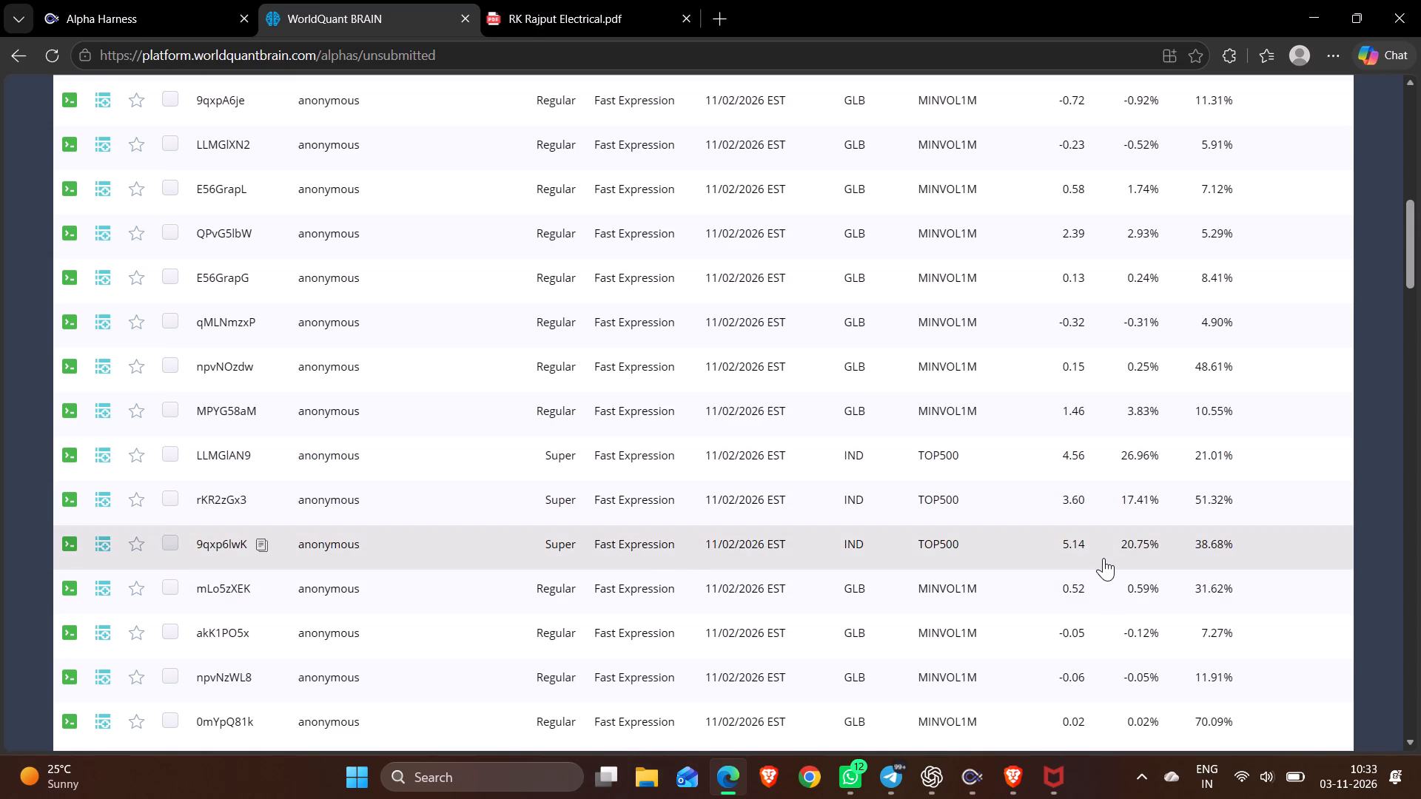
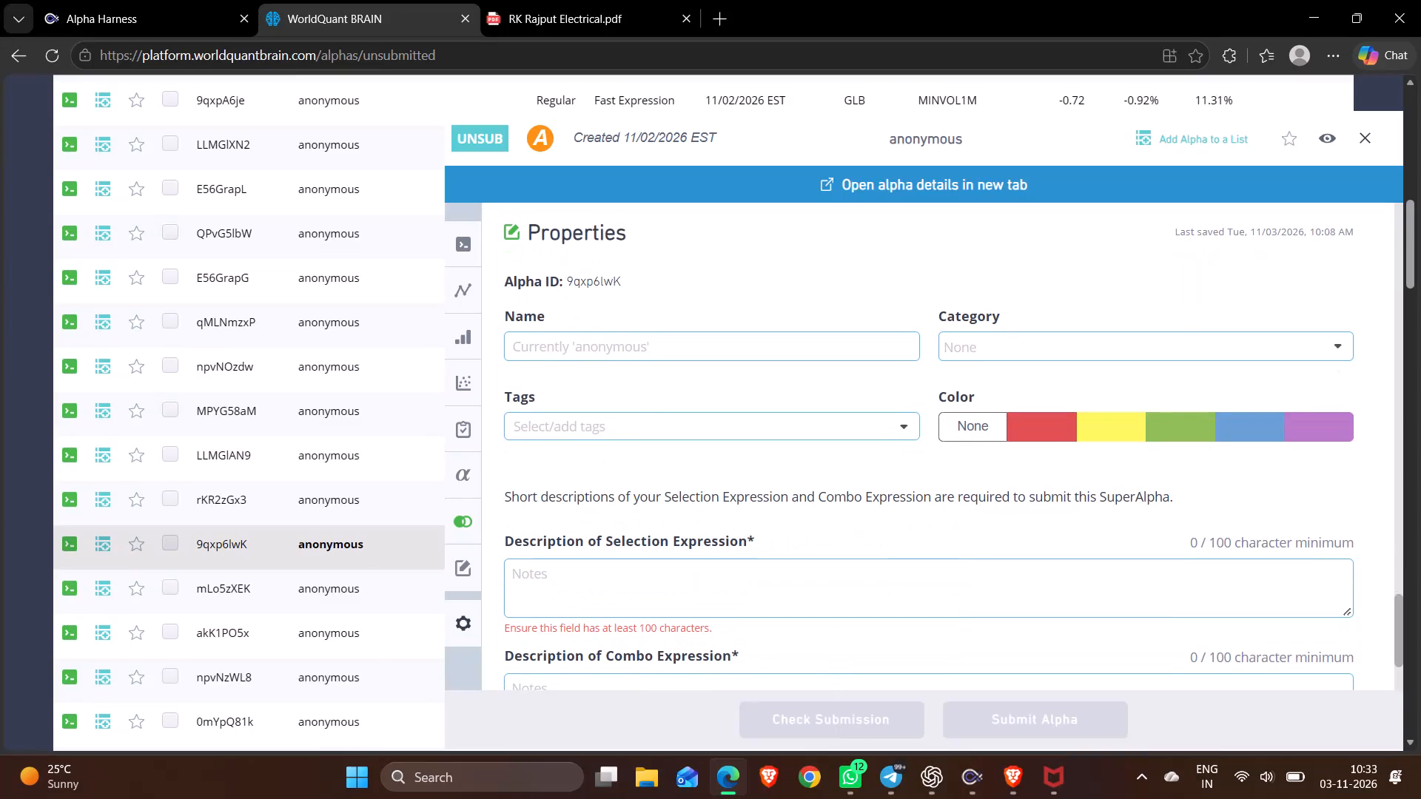
# Expand the Prod Correlation results in the Correlation section of super alpha 9qxp6lwK.
pyautogui.scroll(4, 824, 573)
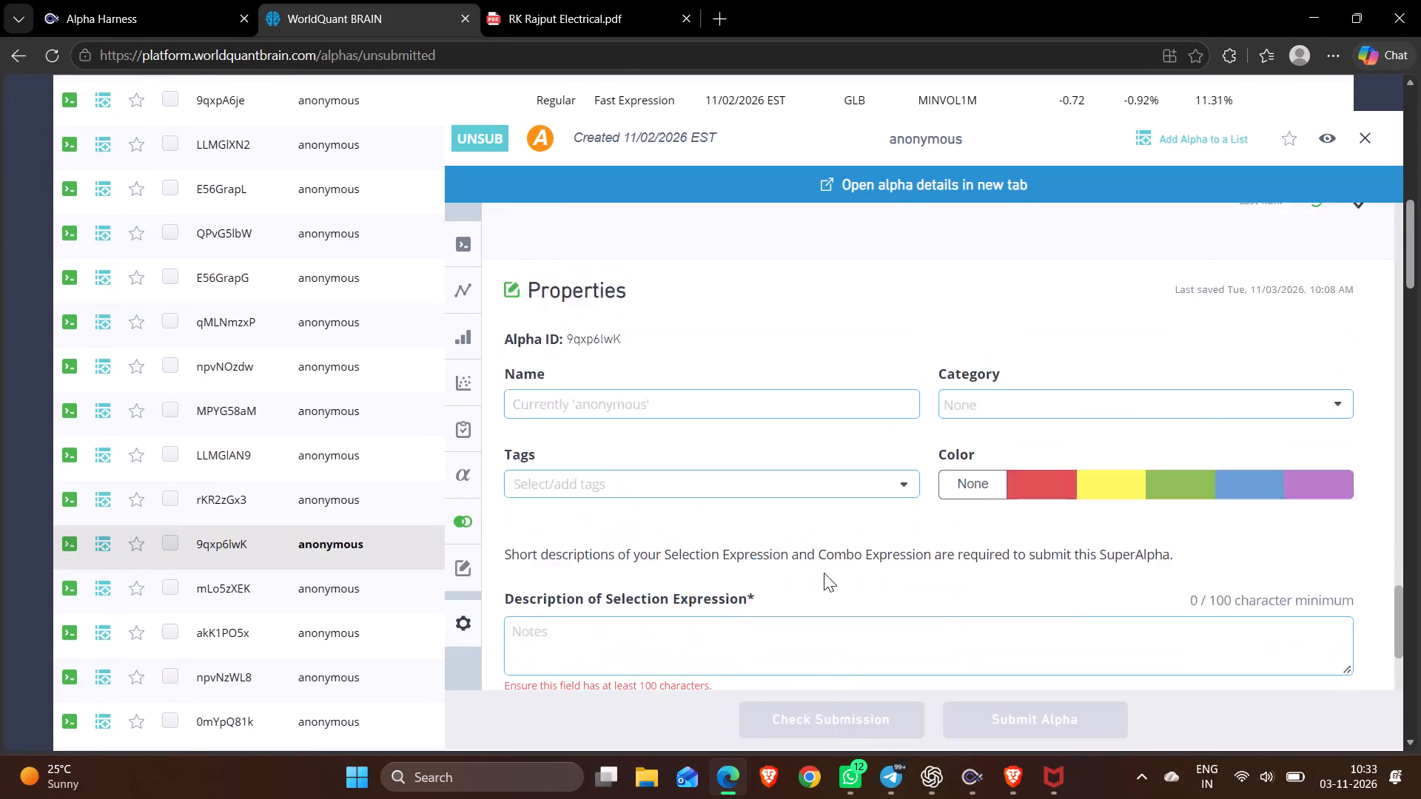
pyautogui.scroll(8, 824, 573)
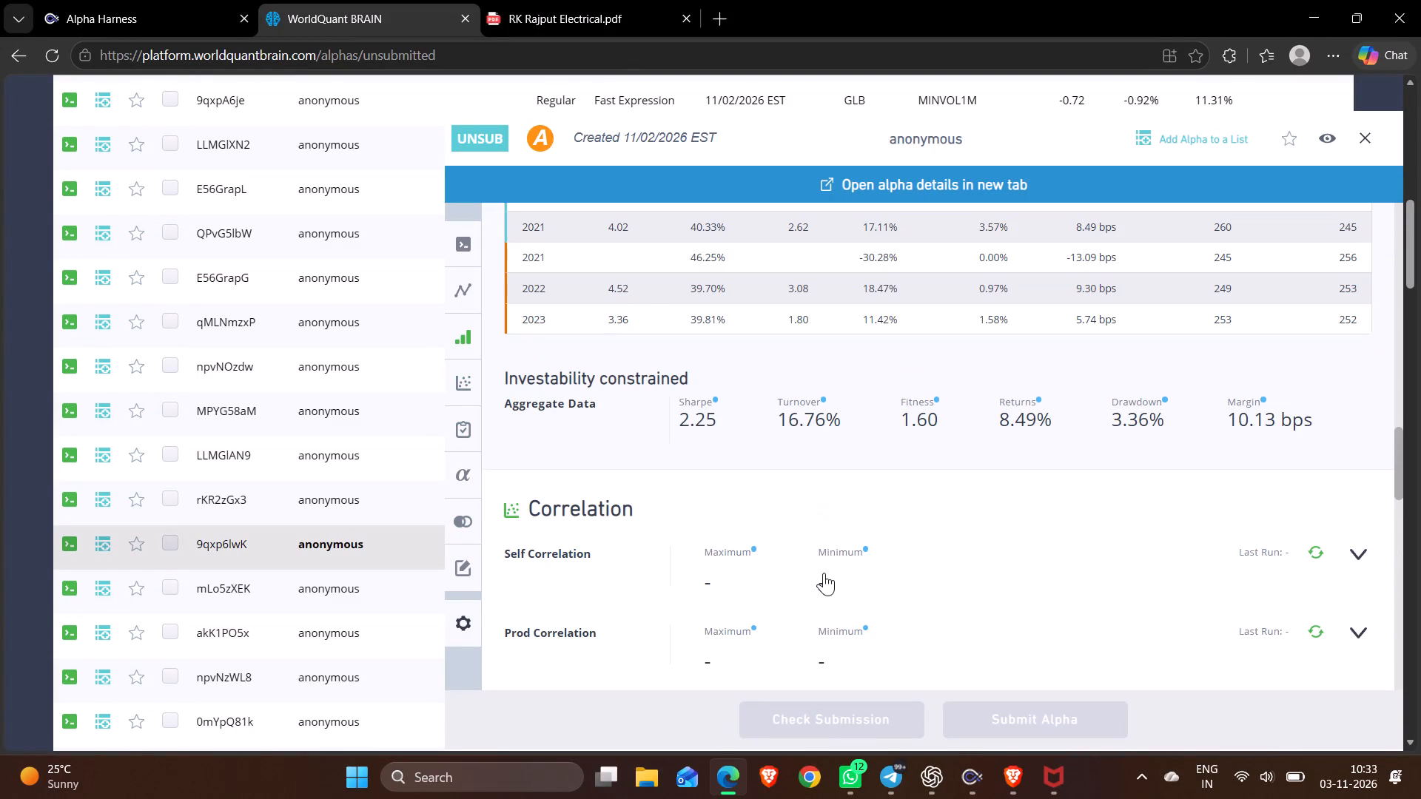
pyautogui.click(1359, 636)
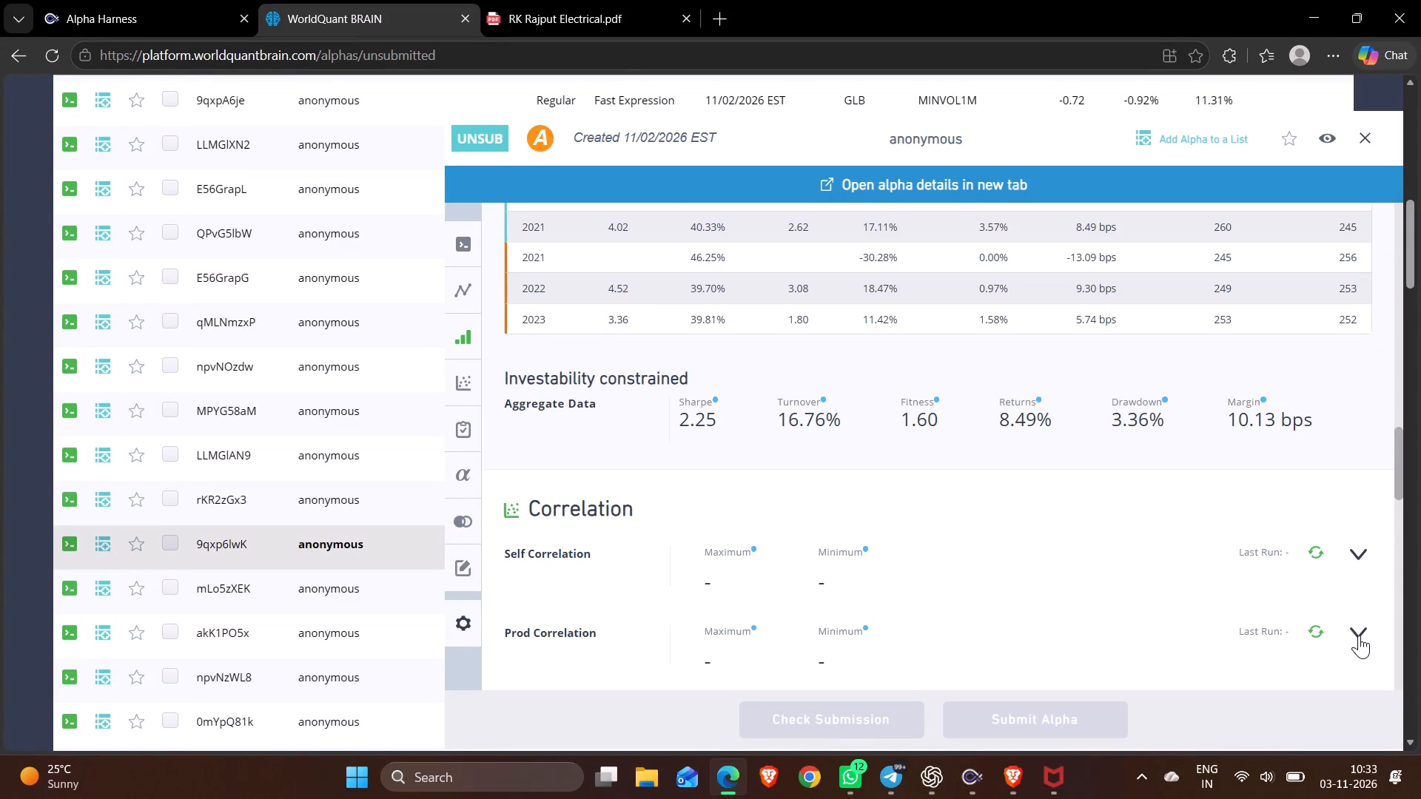
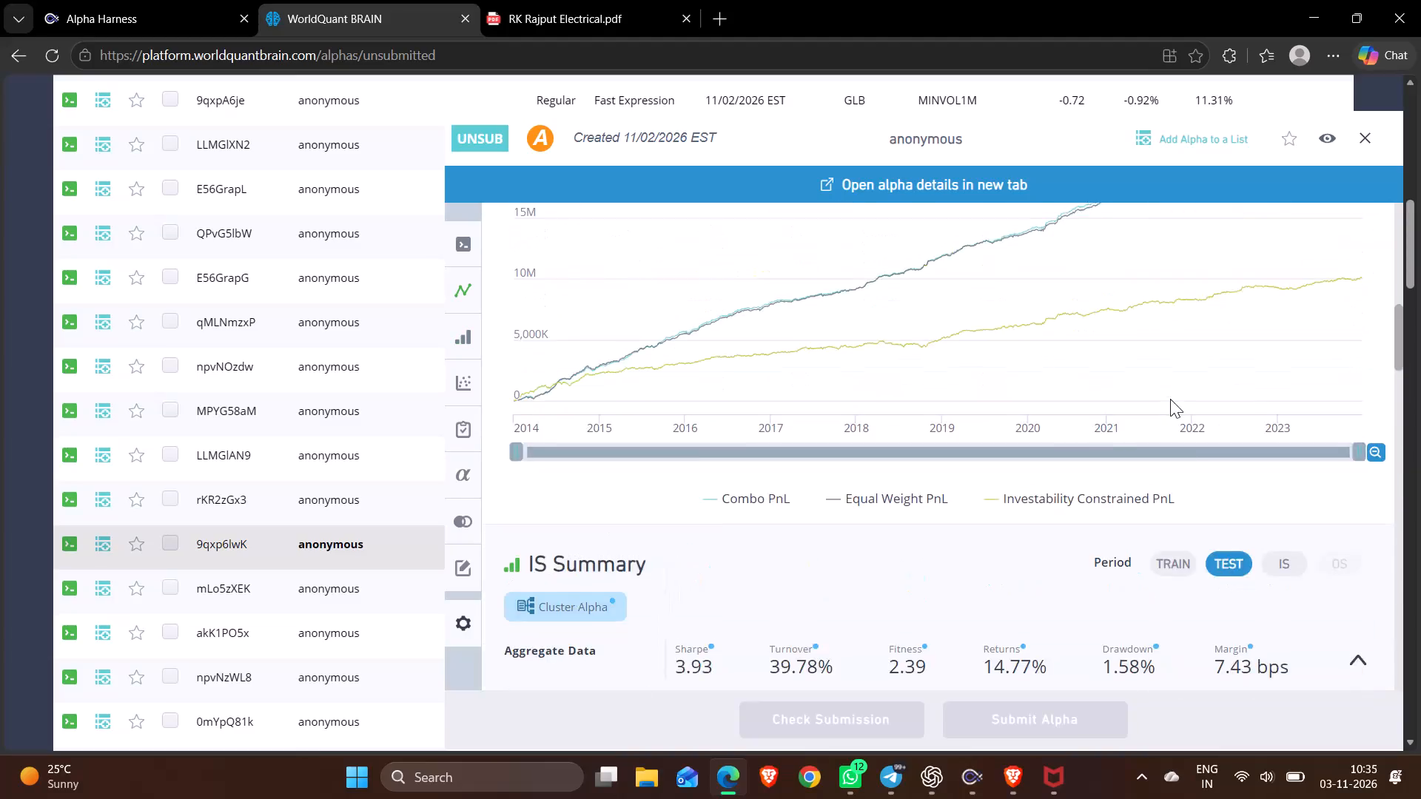
# Close the details of super alpha 9qxp6lwK to return to the unsubmitted alphas list.
pyautogui.scroll(7, 1143, 344)
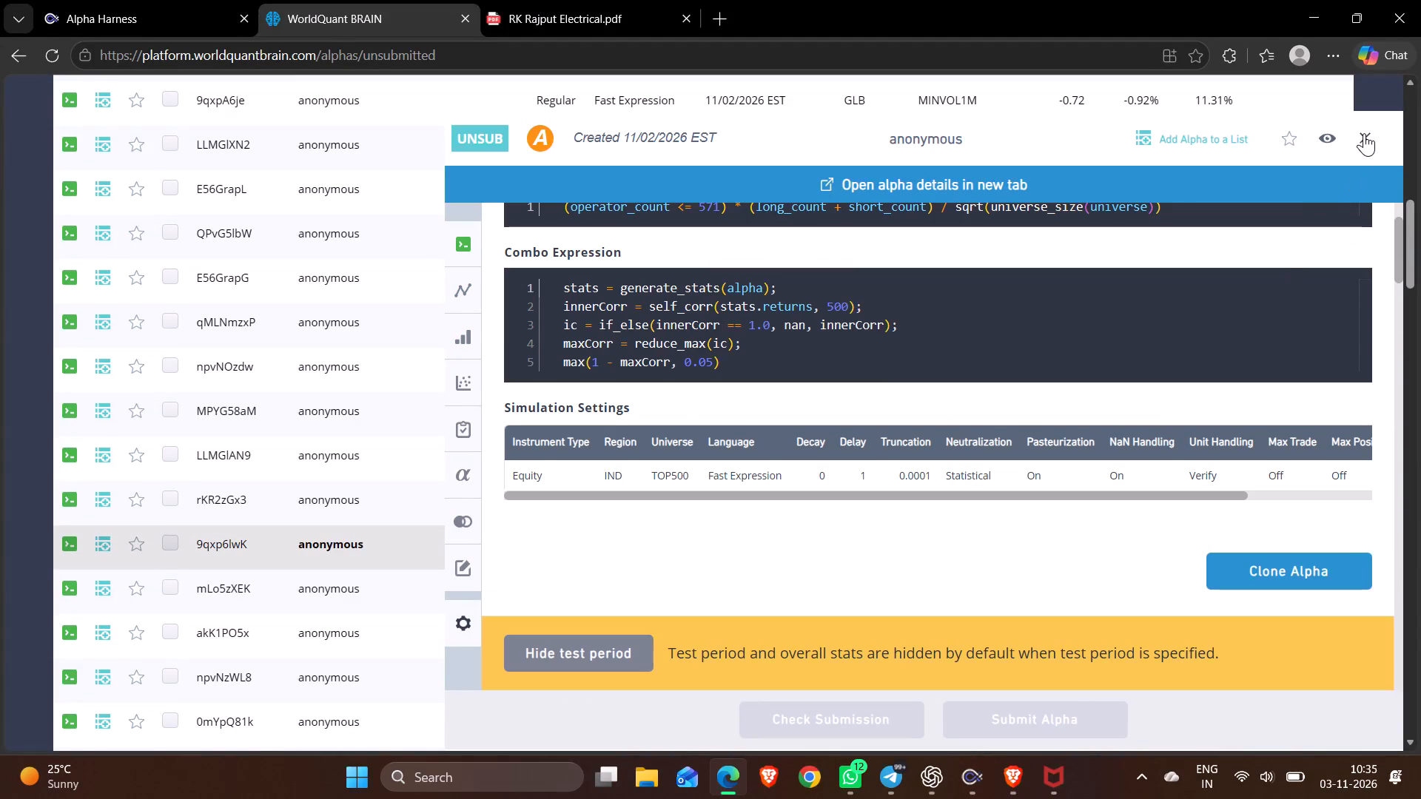
pyautogui.click(1364, 133)
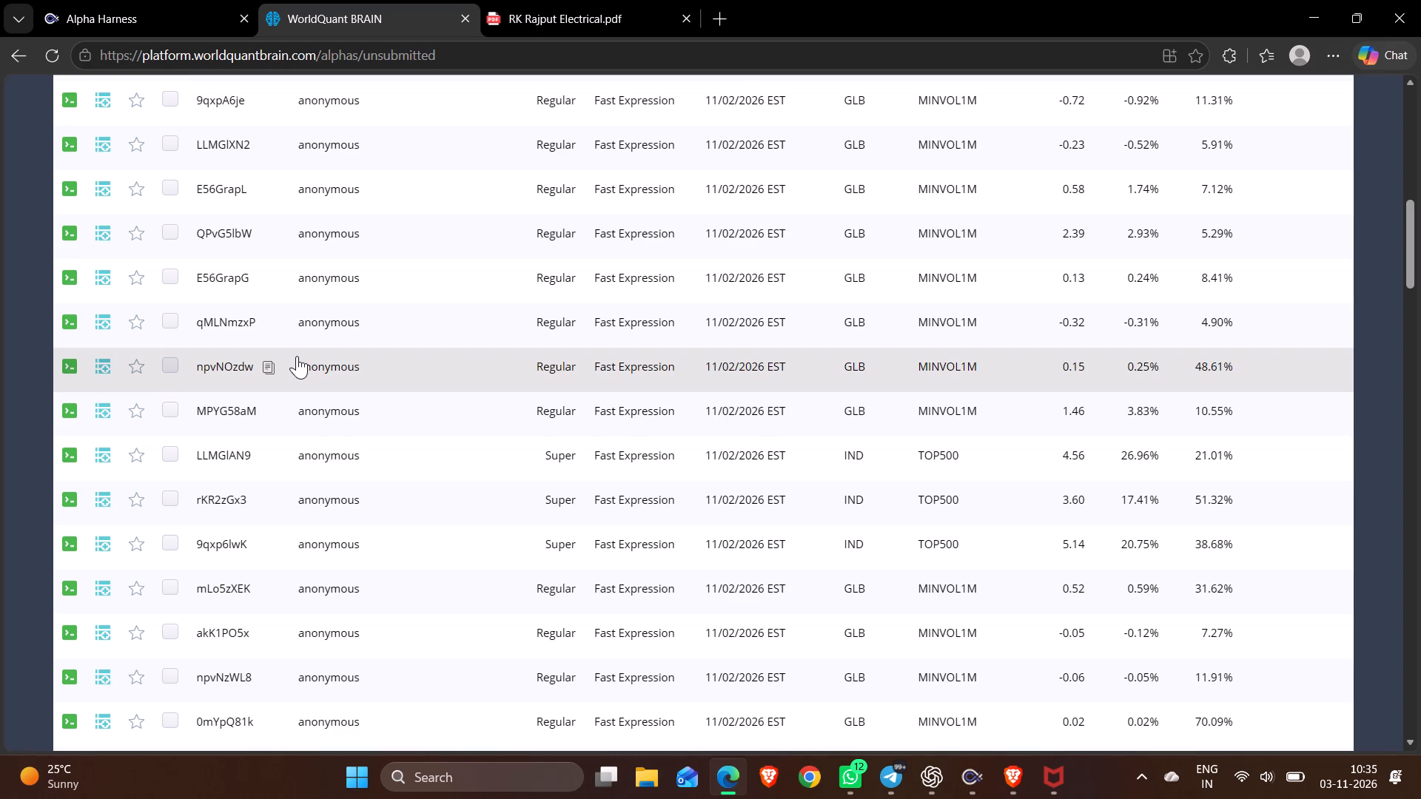
# Open super alpha LLMGXAxL from the unsubmitted alphas list and clone it into the simulation editor.
pyautogui.scroll(-3, 297, 356)
pyautogui.scroll(-2, 551, 368)
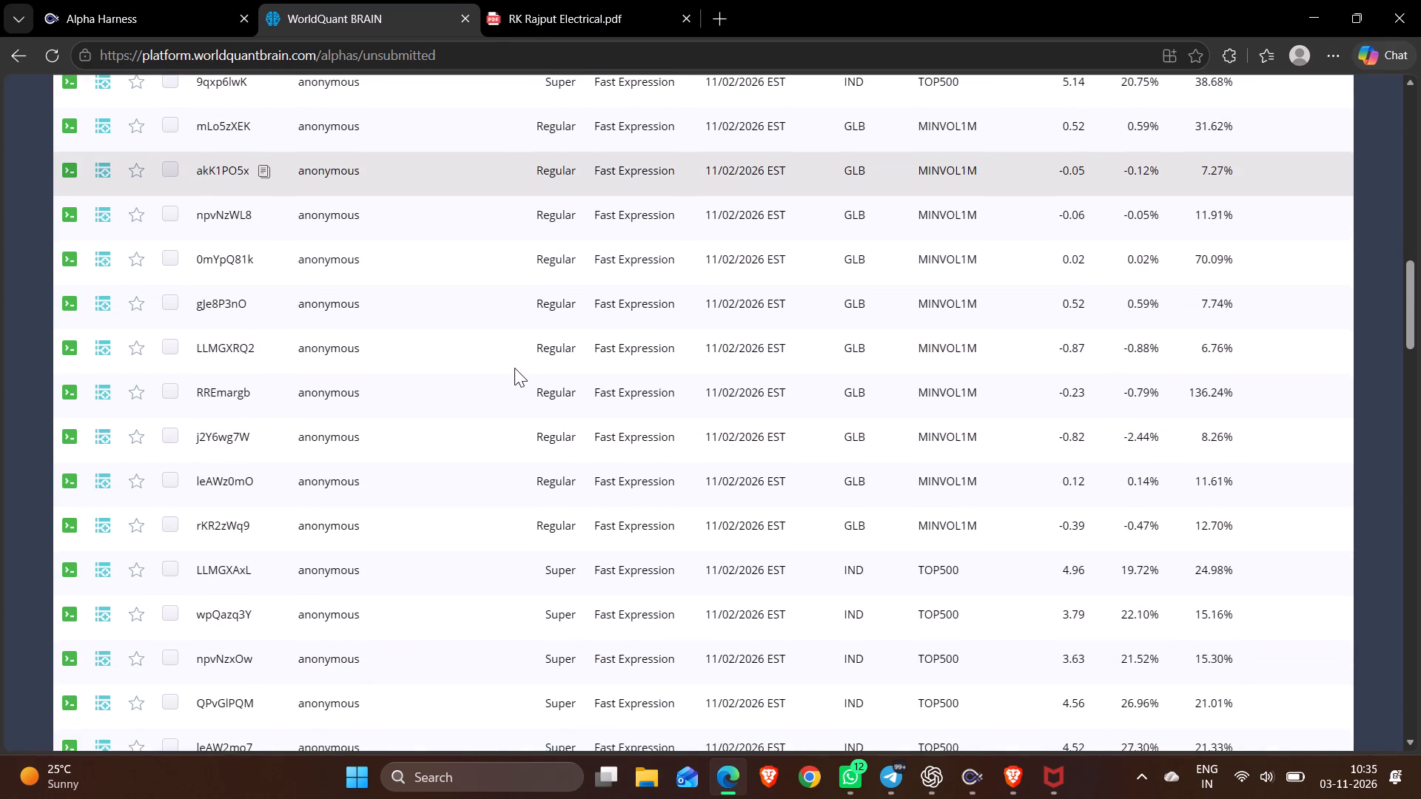
pyautogui.scroll(-4, 514, 368)
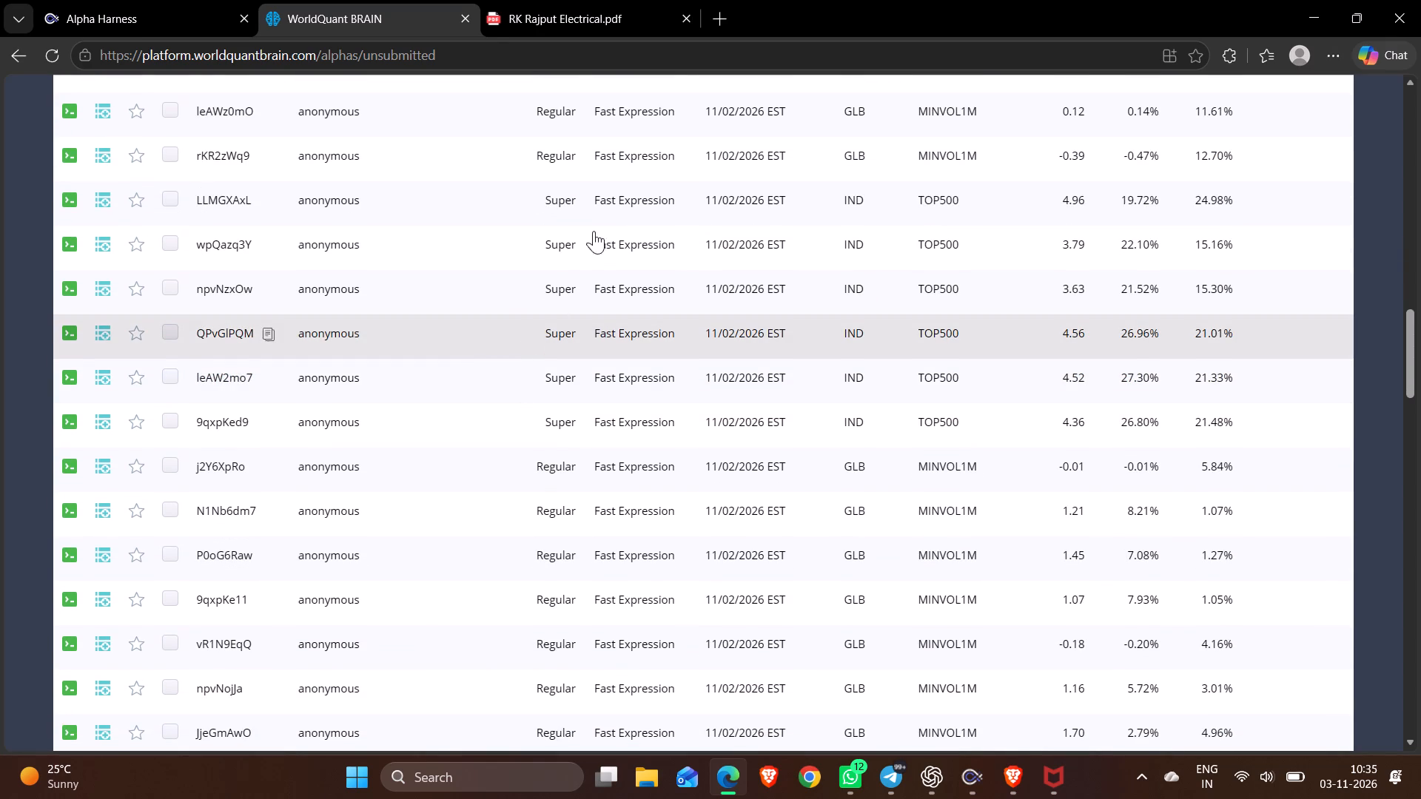
pyautogui.click(664, 205)
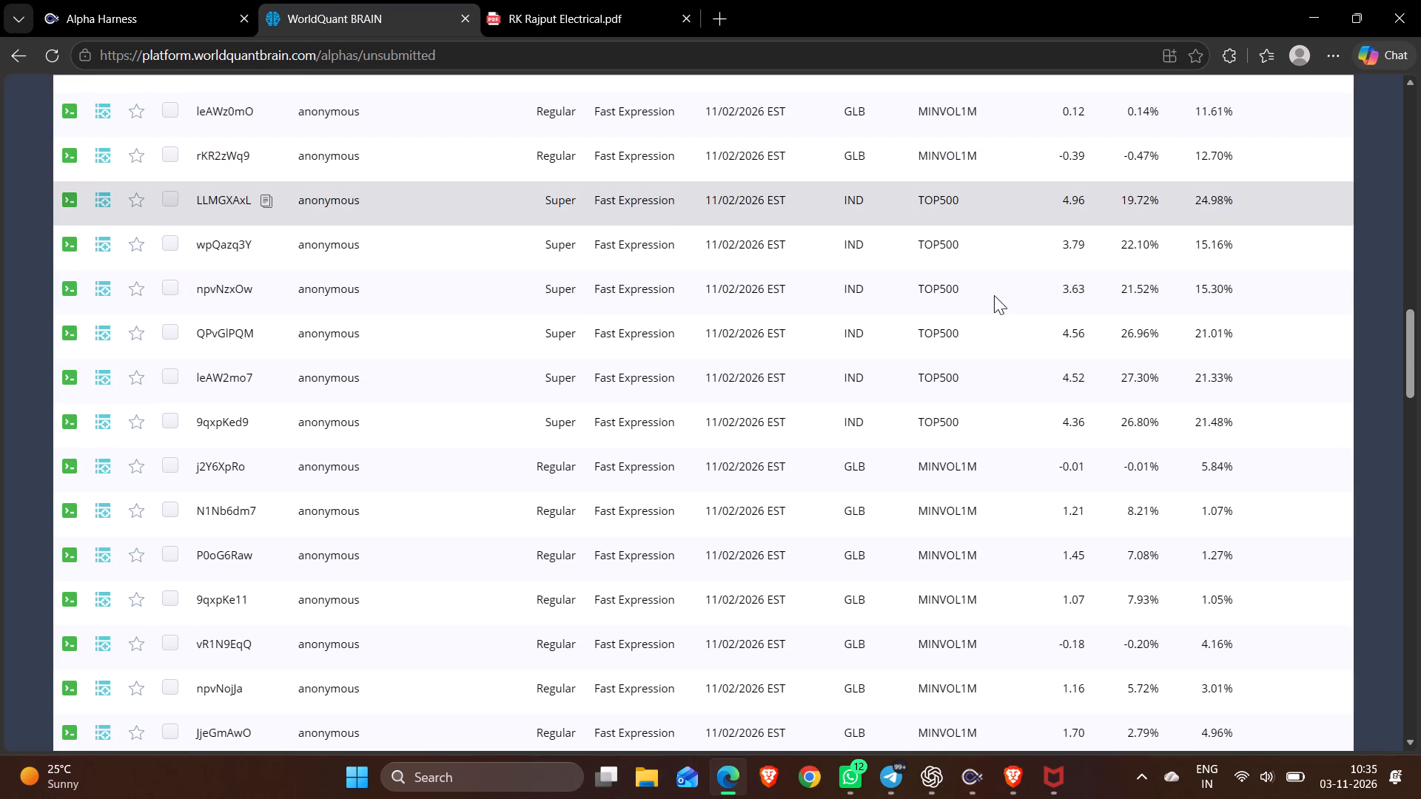
pyautogui.click(1243, 665)
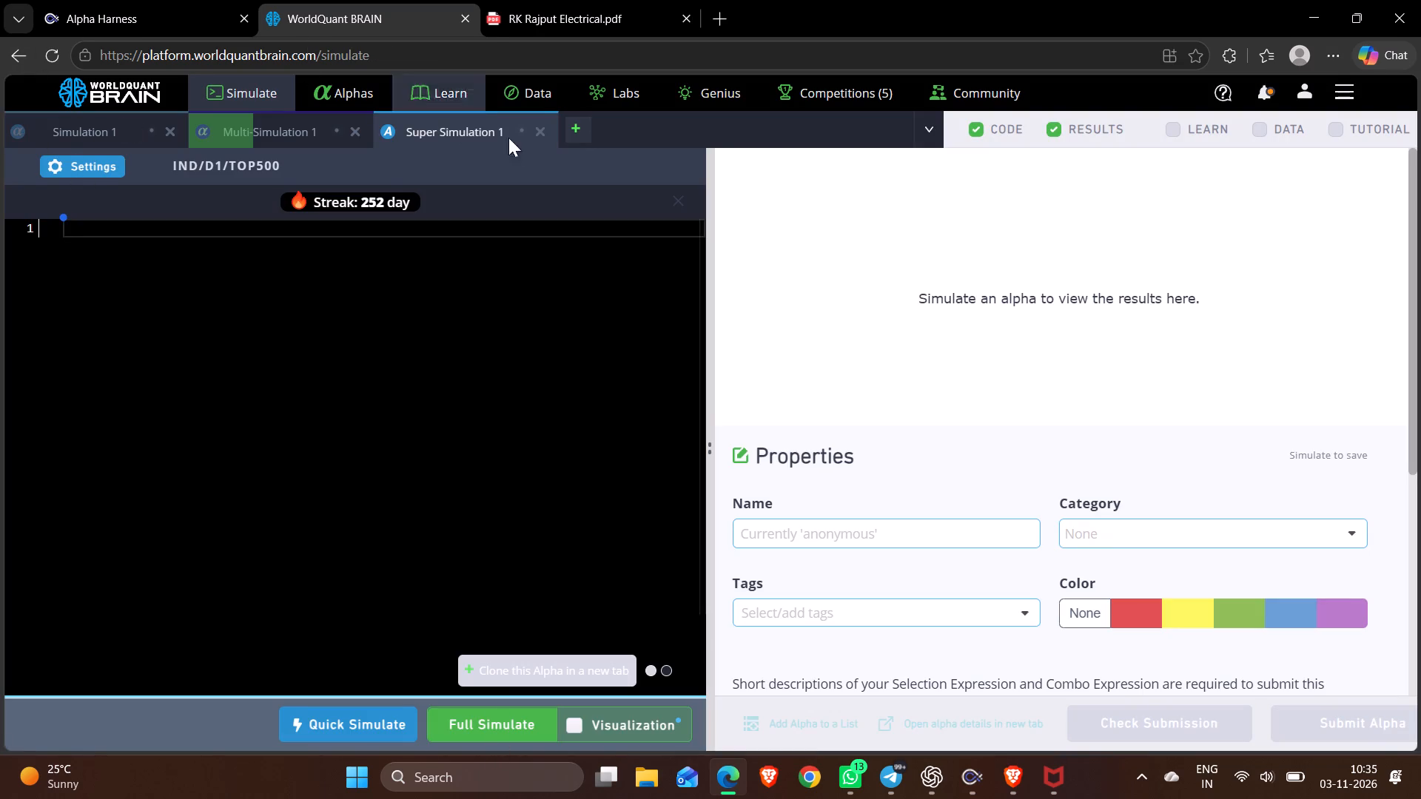
# Close Super Simulation 1 and discard its unsimulated code, keeping the cloned alpha in Super Simulation 2.
pyautogui.rightClick(483, 132)
pyautogui.click(539, 179)
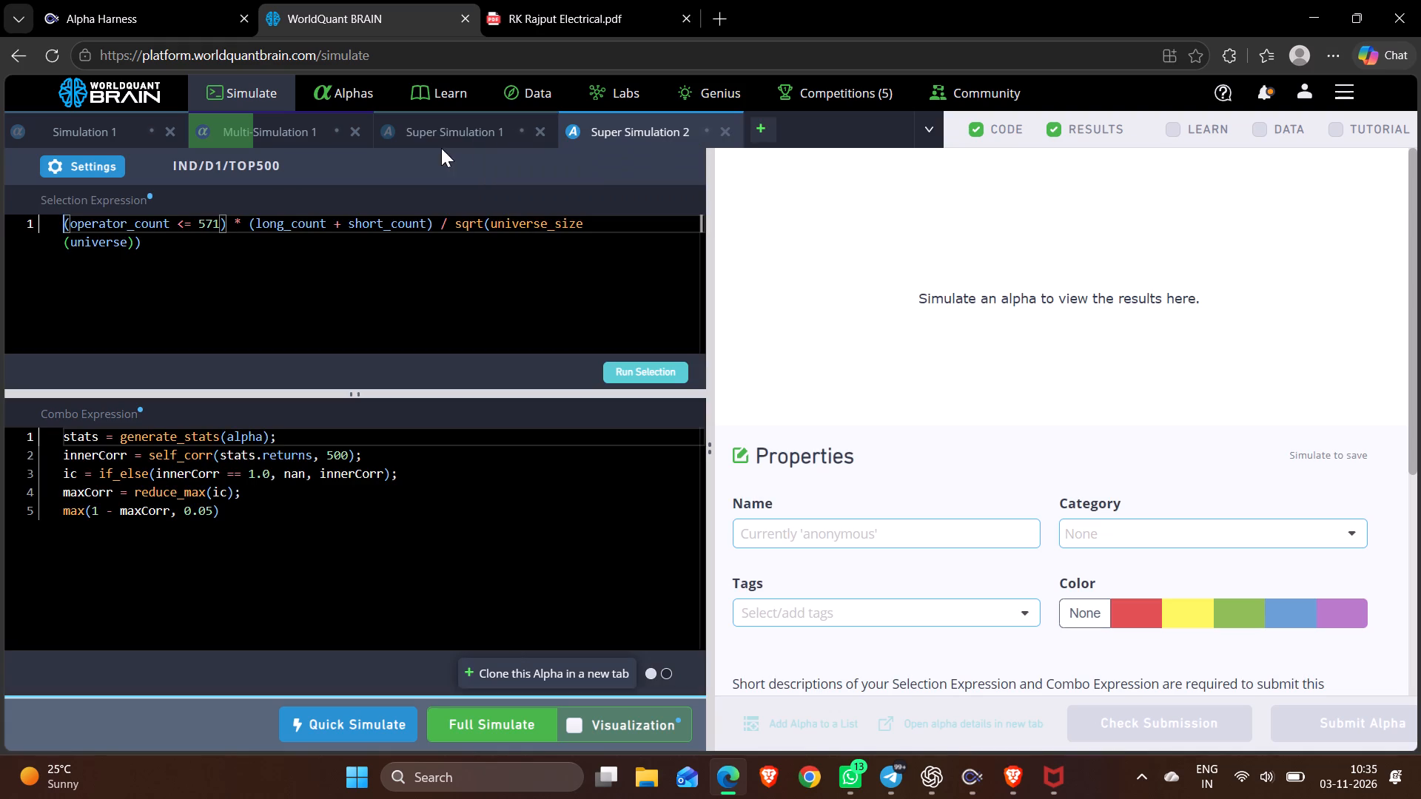
pyautogui.click(542, 133)
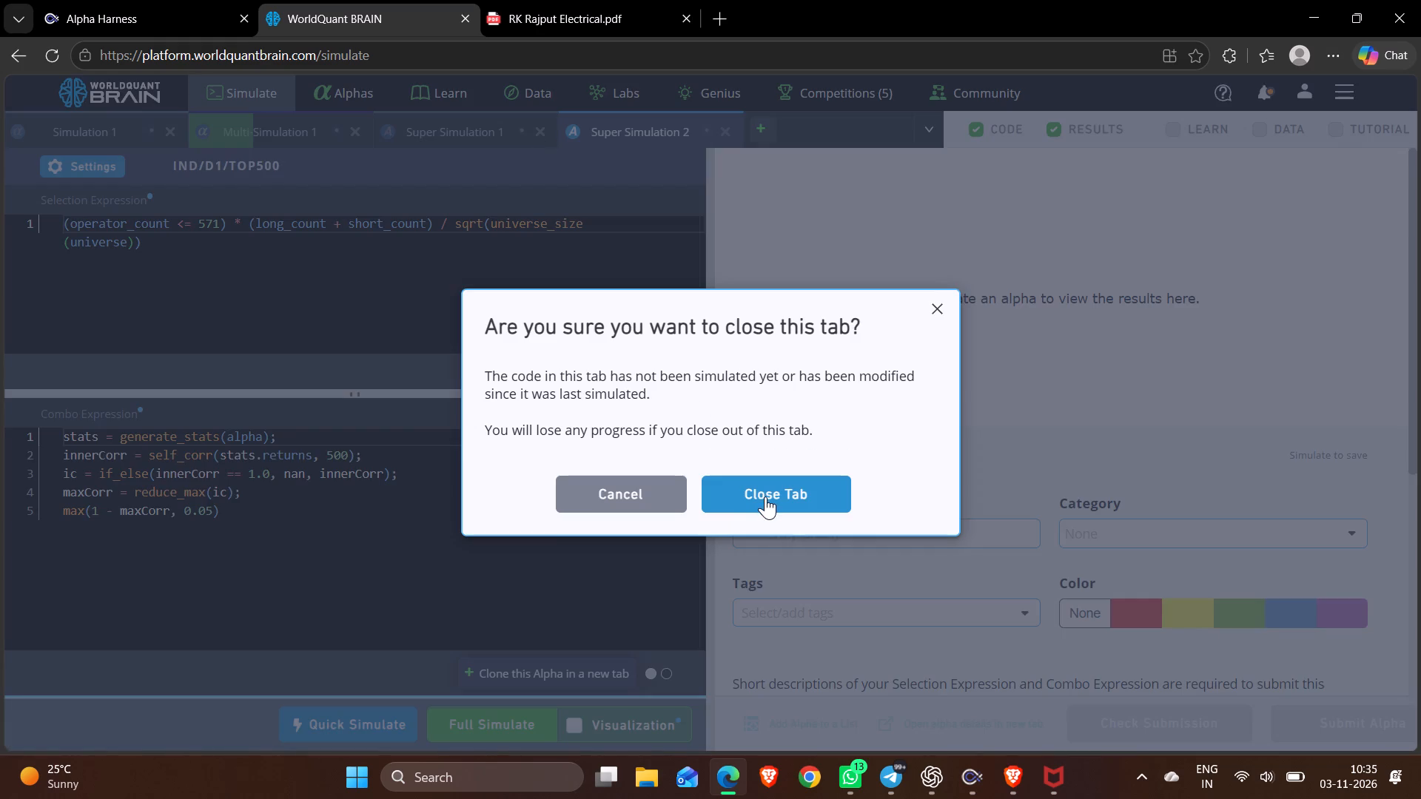
pyautogui.moveTo(765, 496); pyautogui.dragTo(731, 485)
# Configure Super Simulation 2 with decay 0, truncation 0.0001, selection limit 10 and Market neutralization.
pyautogui.click(101, 156)
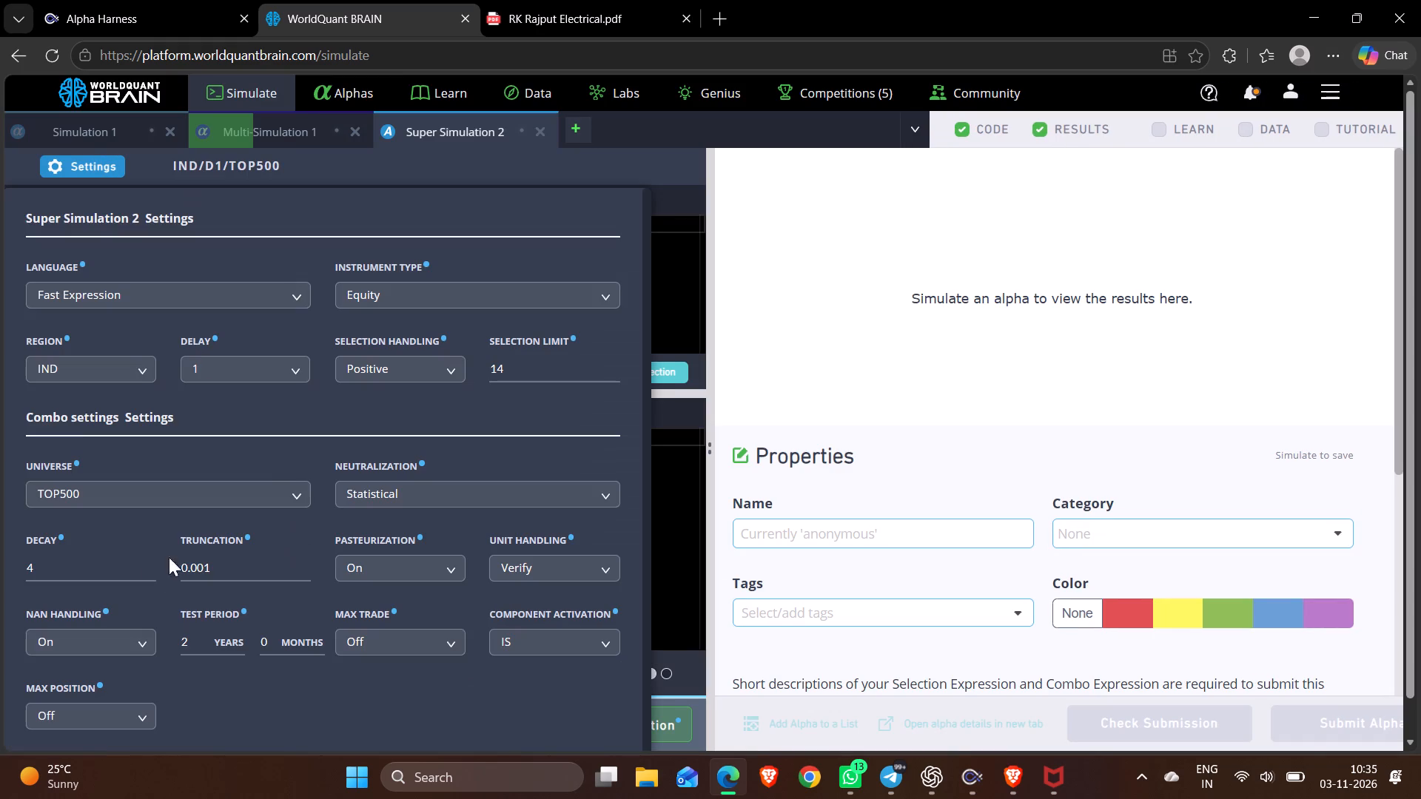
pyautogui.click(107, 575)
pyautogui.scroll(-6, 107, 575)
pyautogui.click(201, 574)
pyautogui.press('0')
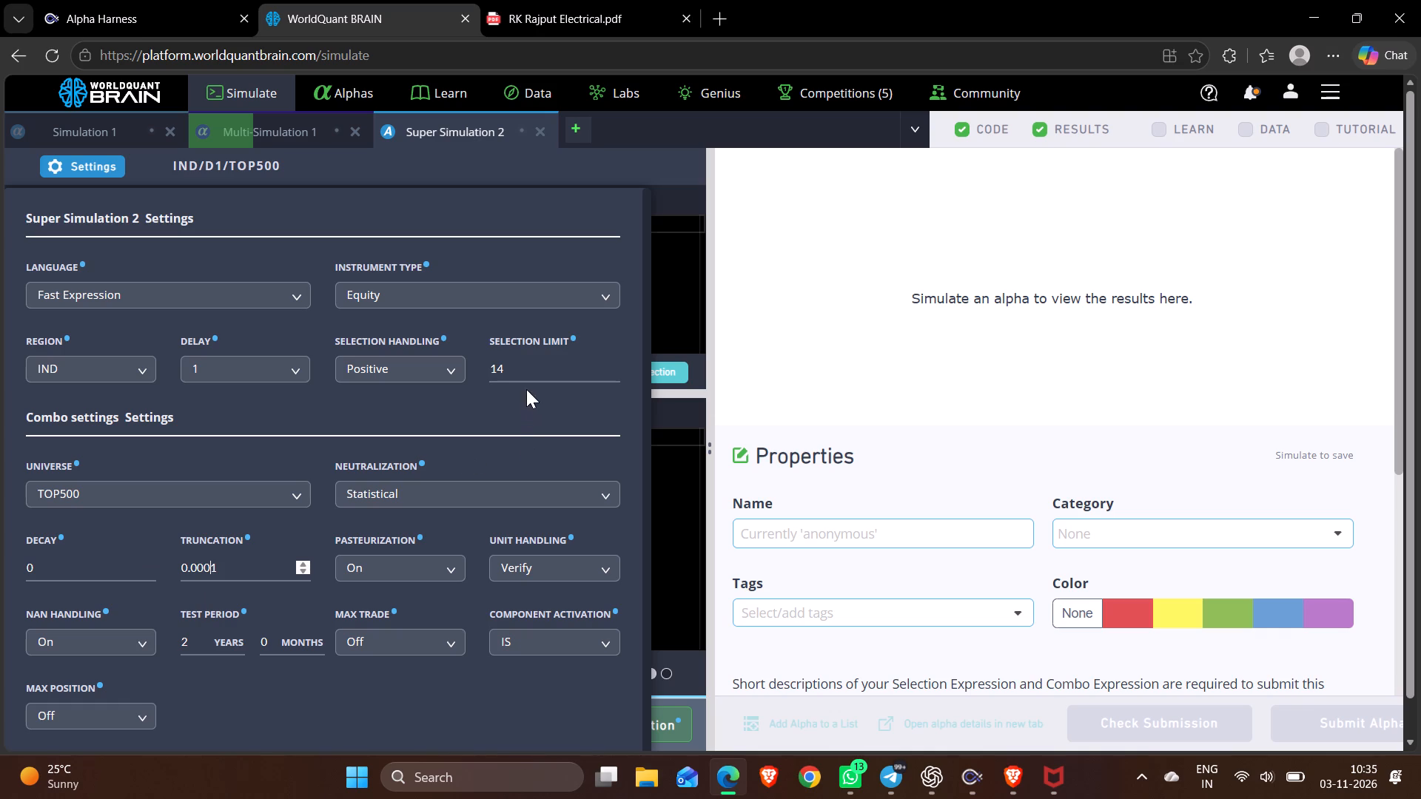
pyautogui.click(526, 375)
pyautogui.scroll(-6, 526, 375)
pyautogui.click(465, 488)
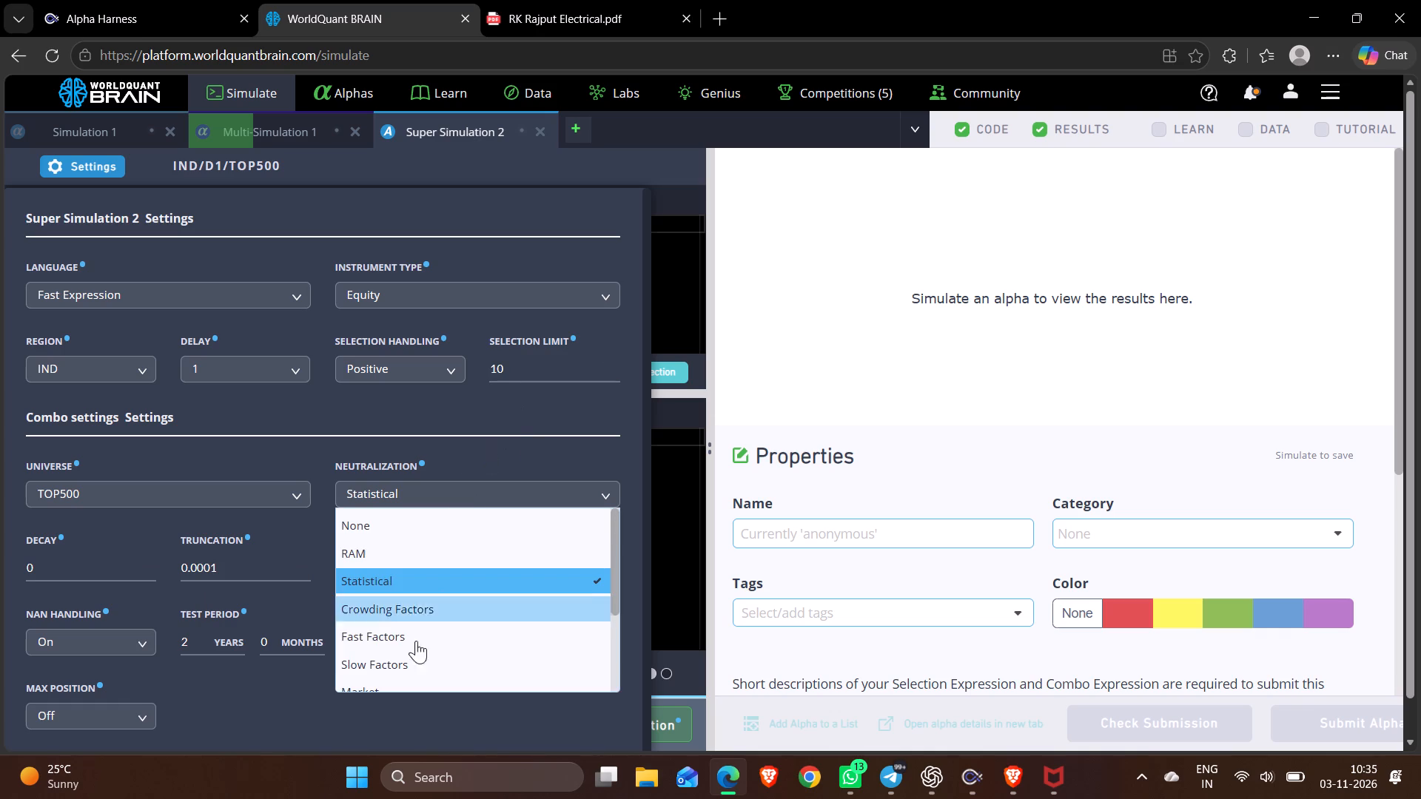
pyautogui.click(407, 686)
pyautogui.scroll(-13, 429, 662)
pyautogui.scroll(1, 483, 687)
pyautogui.click(486, 749)
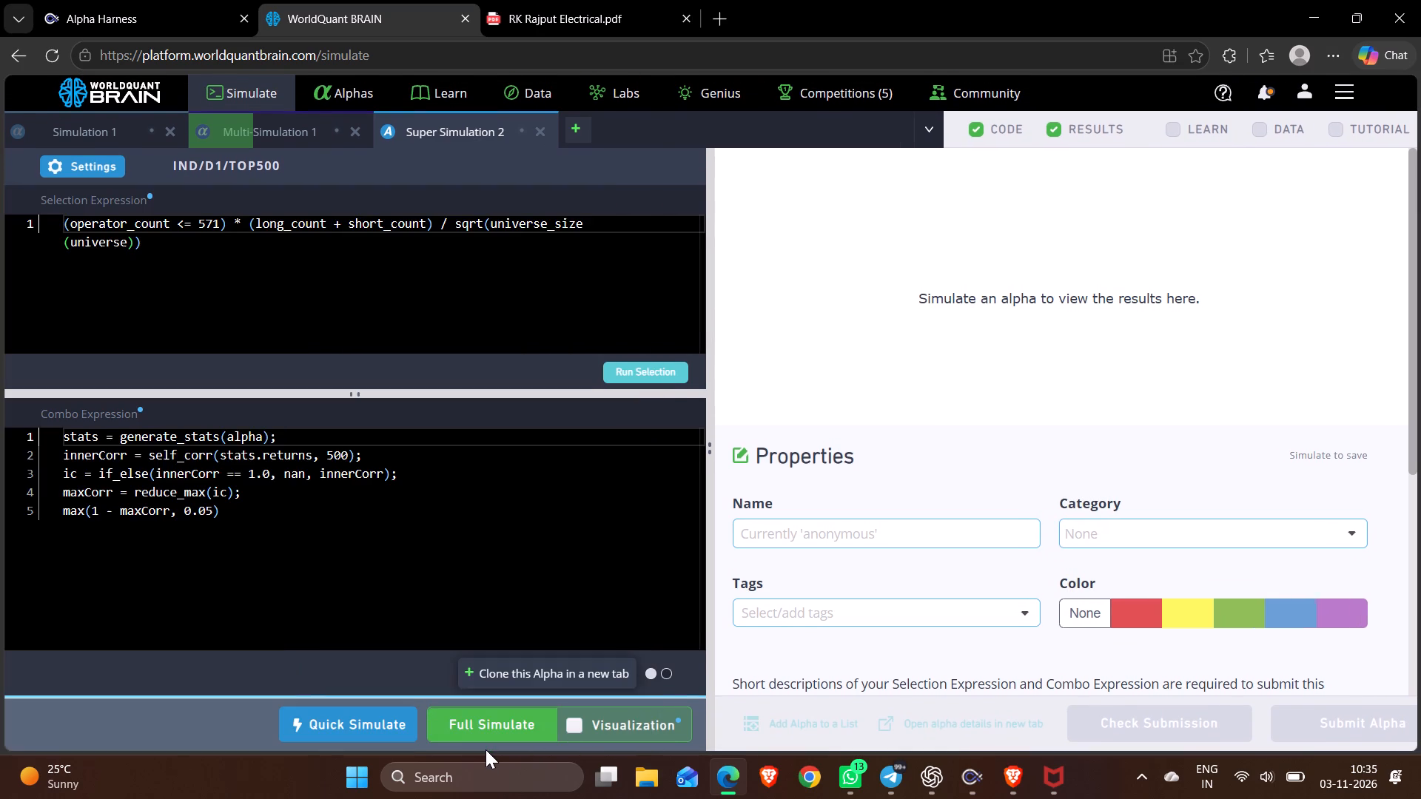
# Try to start a full simulation of the super alpha in Super Simulation 2.
pyautogui.click(483, 711)
pyautogui.click(483, 711)
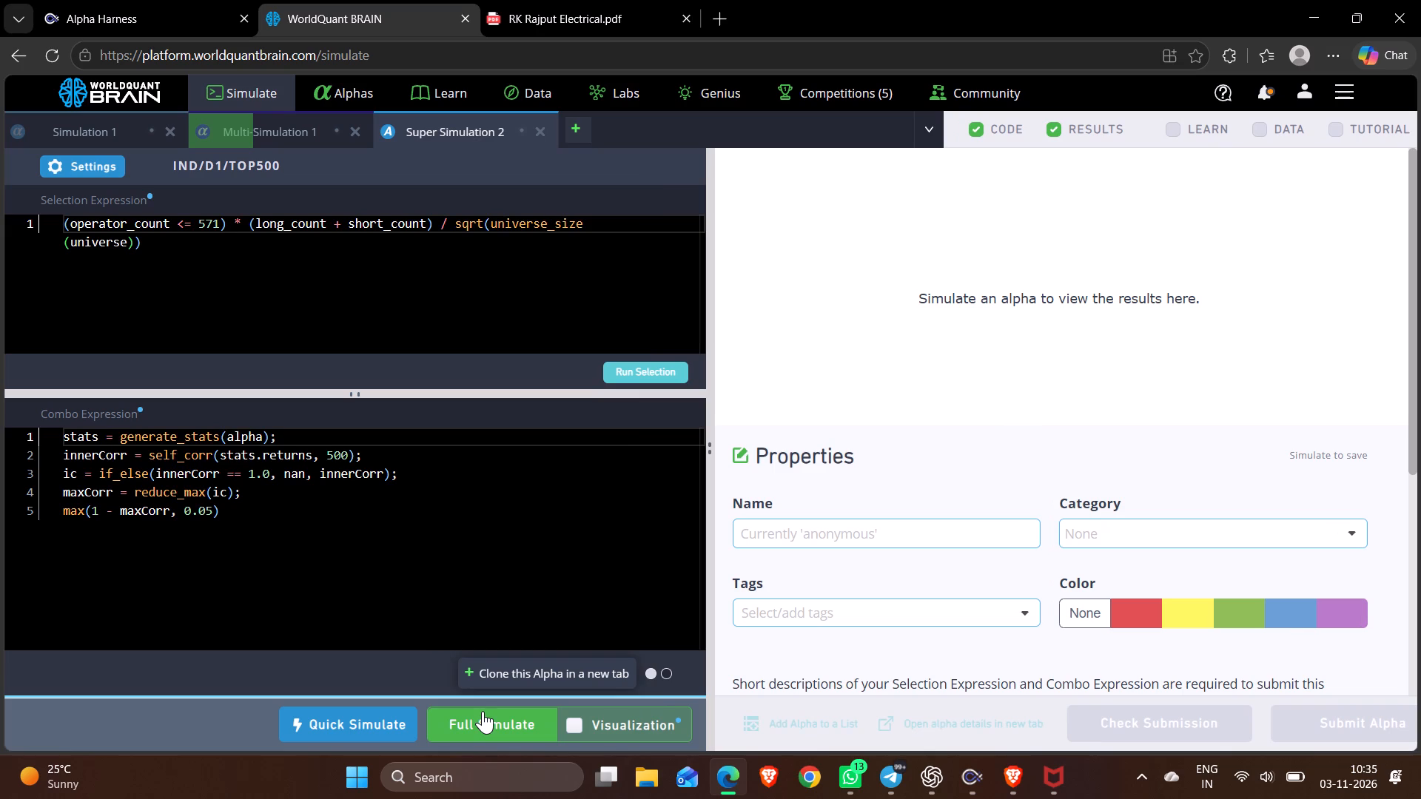
pyautogui.click(483, 709)
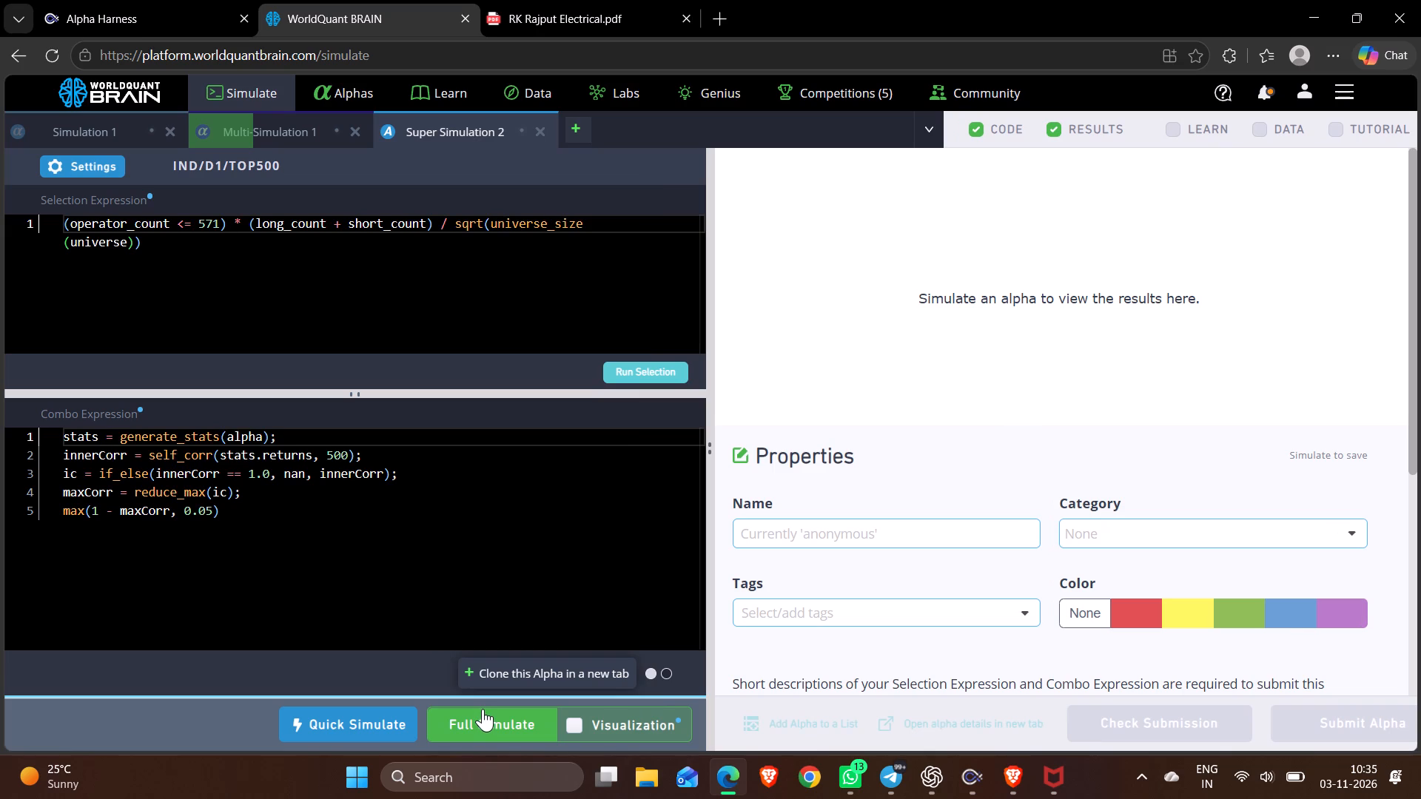
pyautogui.click(483, 708)
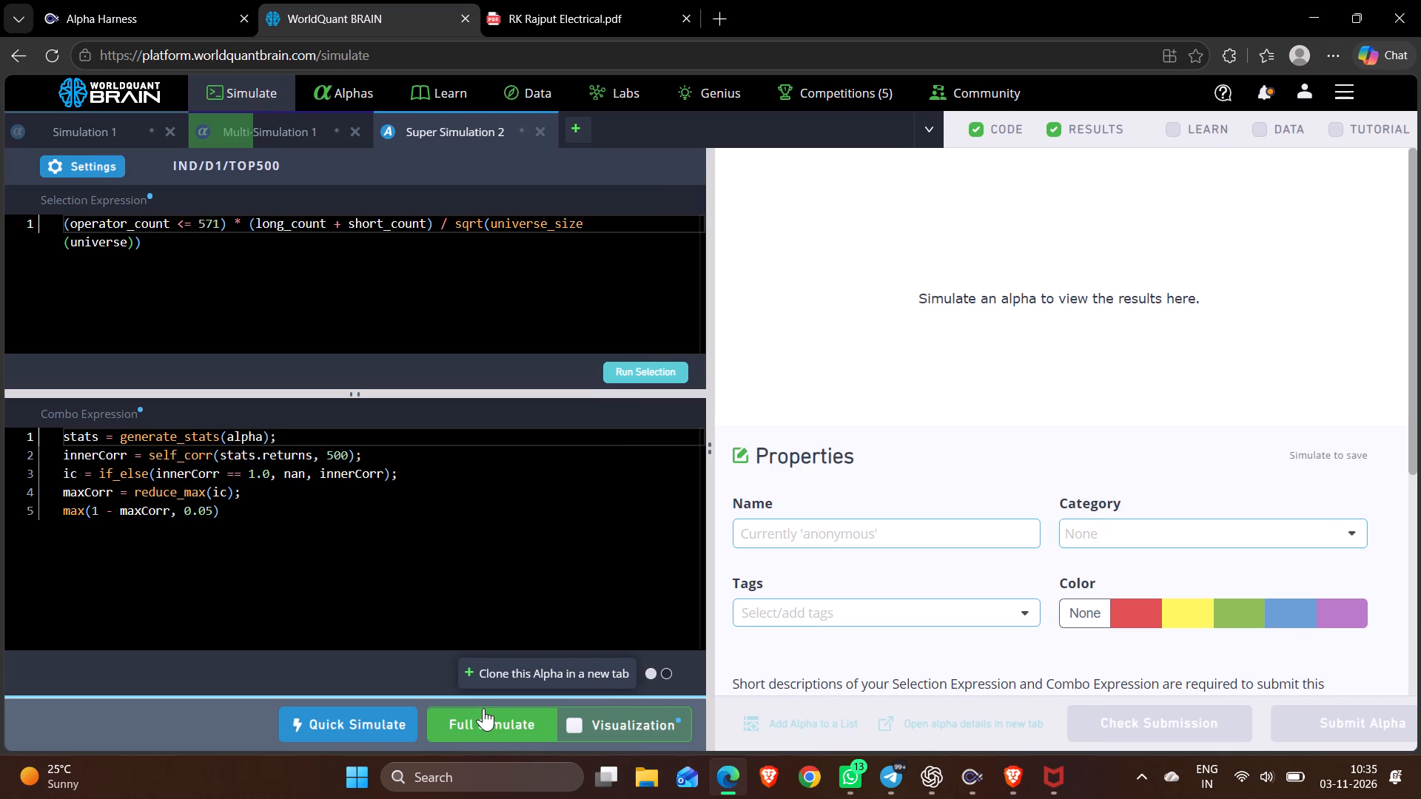
pyautogui.click(483, 708)
pyautogui.click(483, 708)
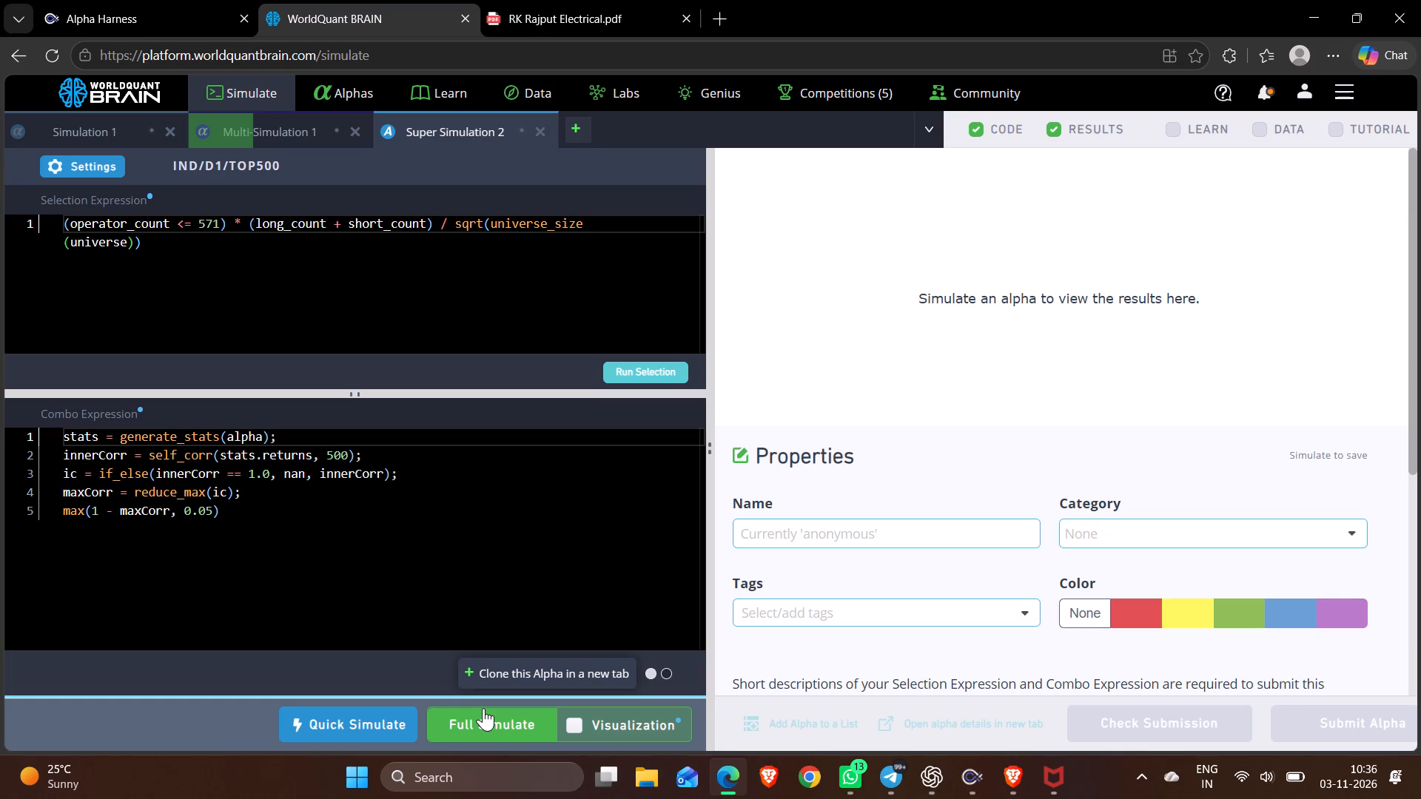
pyautogui.doubleClick(483, 708)
# Open the Genius page to view the current quarter's level and eligibility criteria.
pyautogui.click(672, 88)
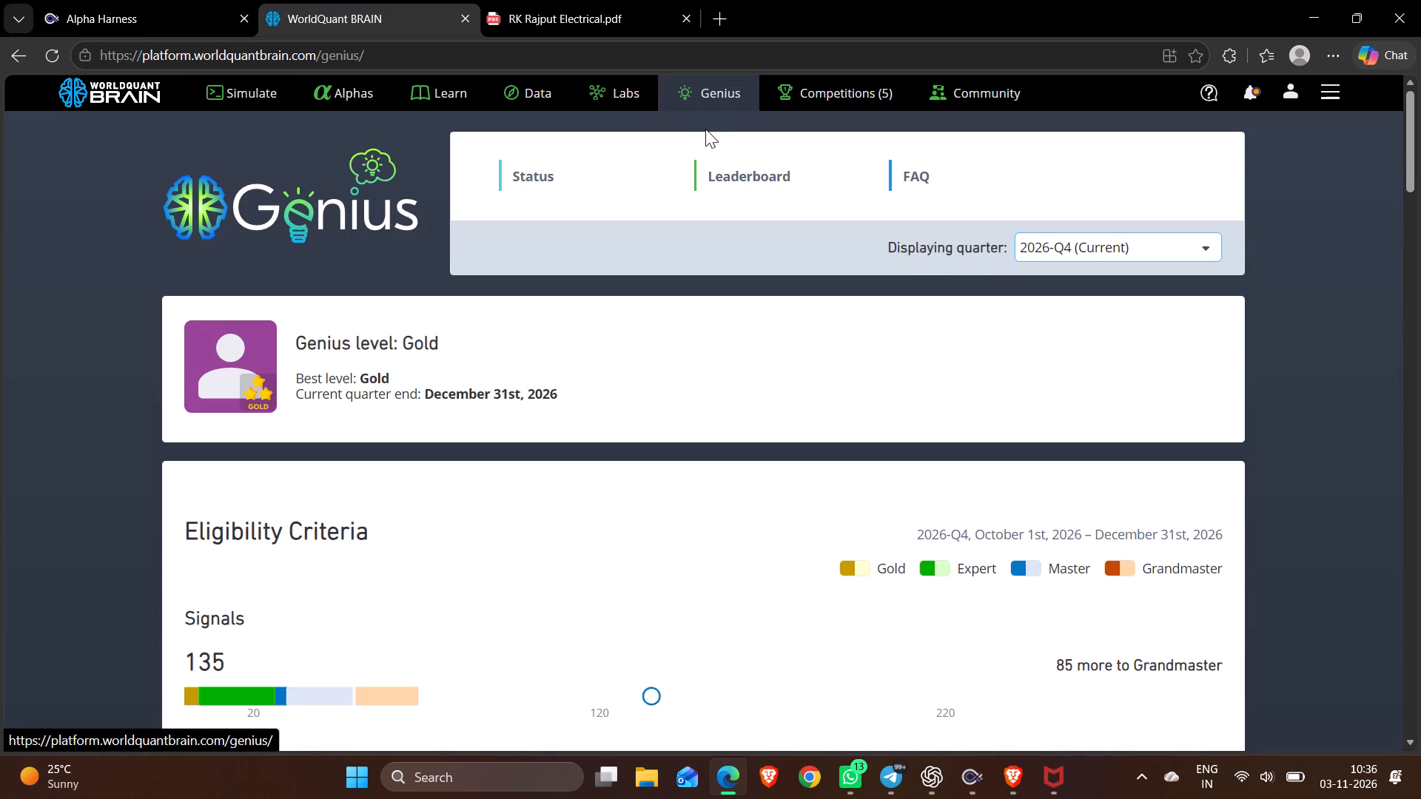
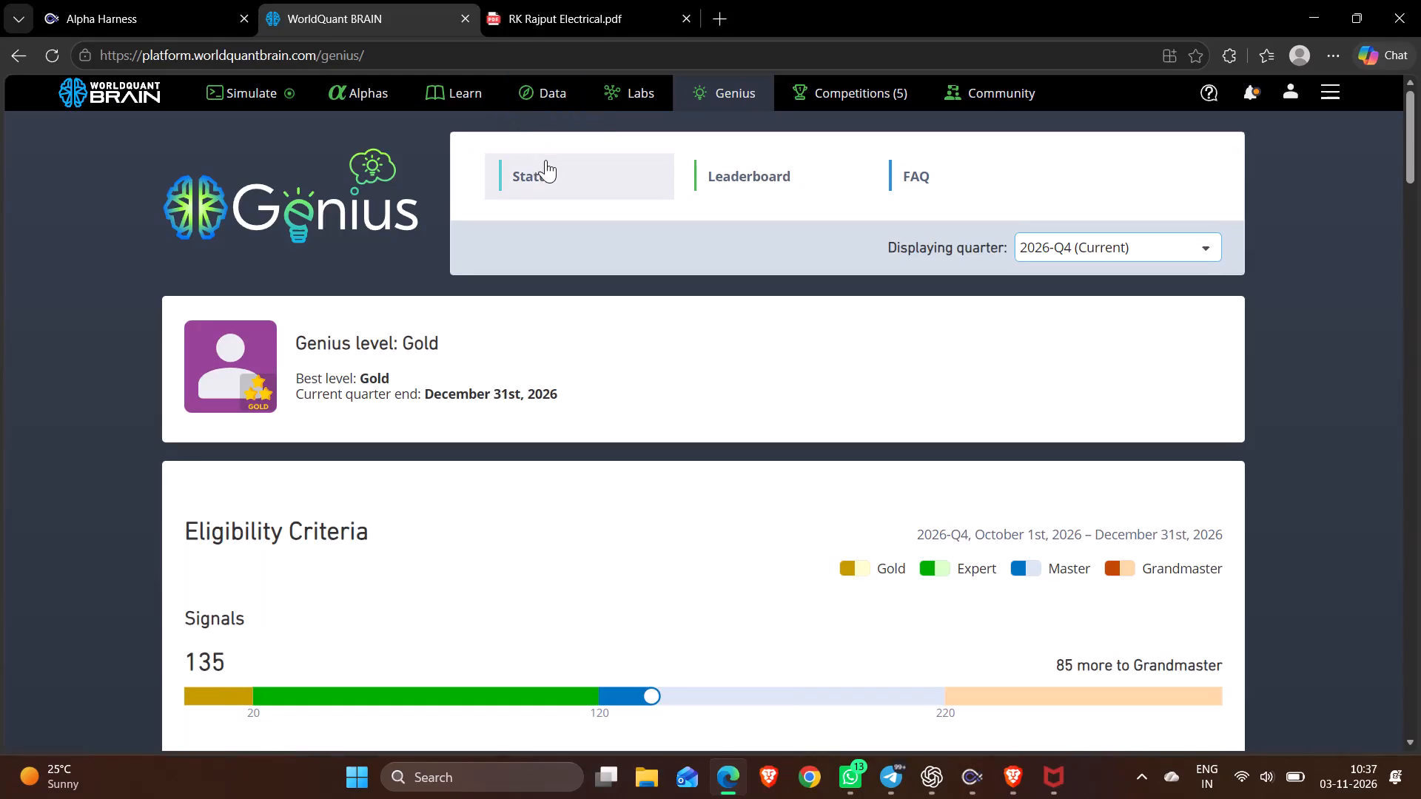
# Review the signals, pyramids and combined performance criteria on the Genius page for the current quarter.
pyautogui.scroll(-5, 408, 314)
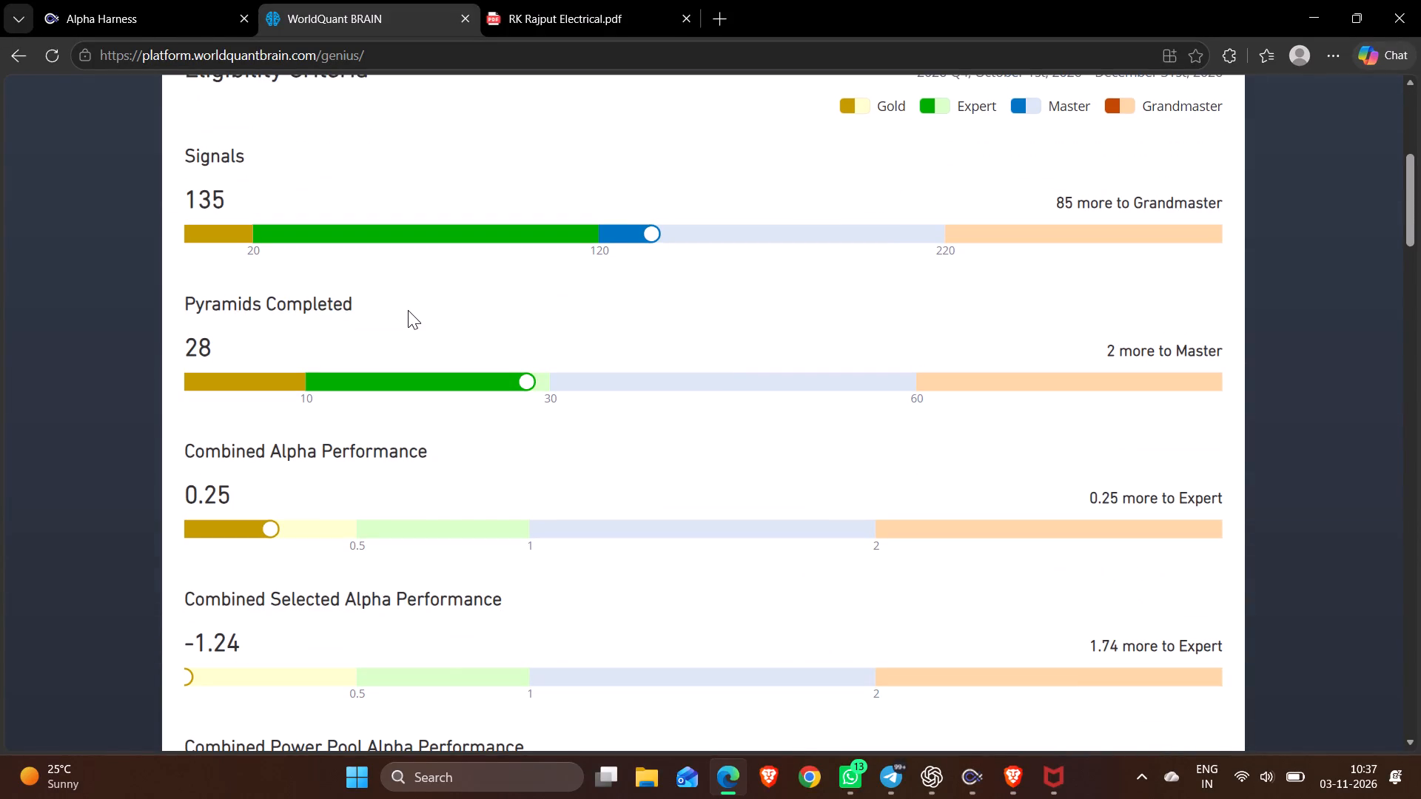
pyautogui.scroll(7, 408, 310)
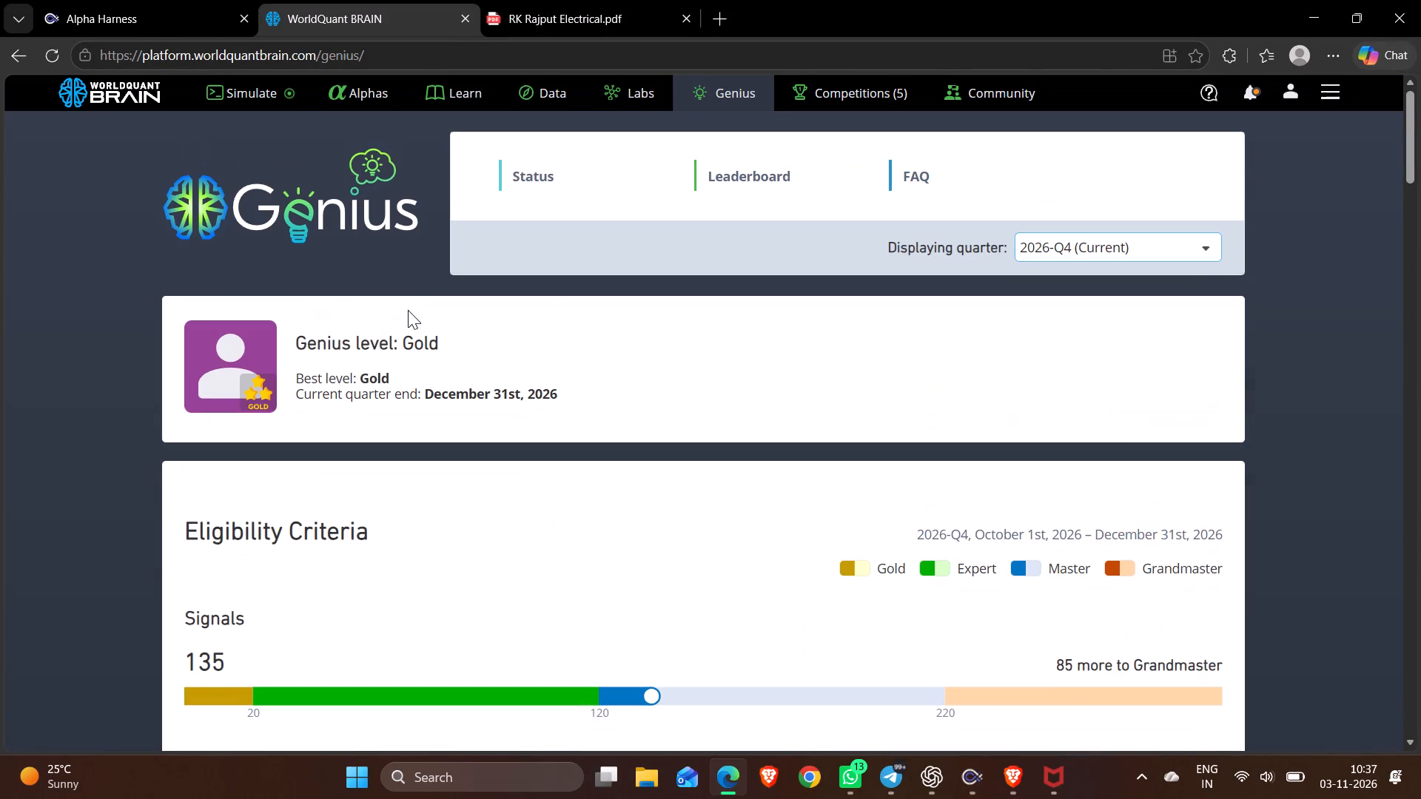
pyautogui.scroll(7, 408, 310)
# Reveal the test period for Super Simulation 2, switch to the IS period, and review its correlation and IS testing status.
pyautogui.click(231, 89)
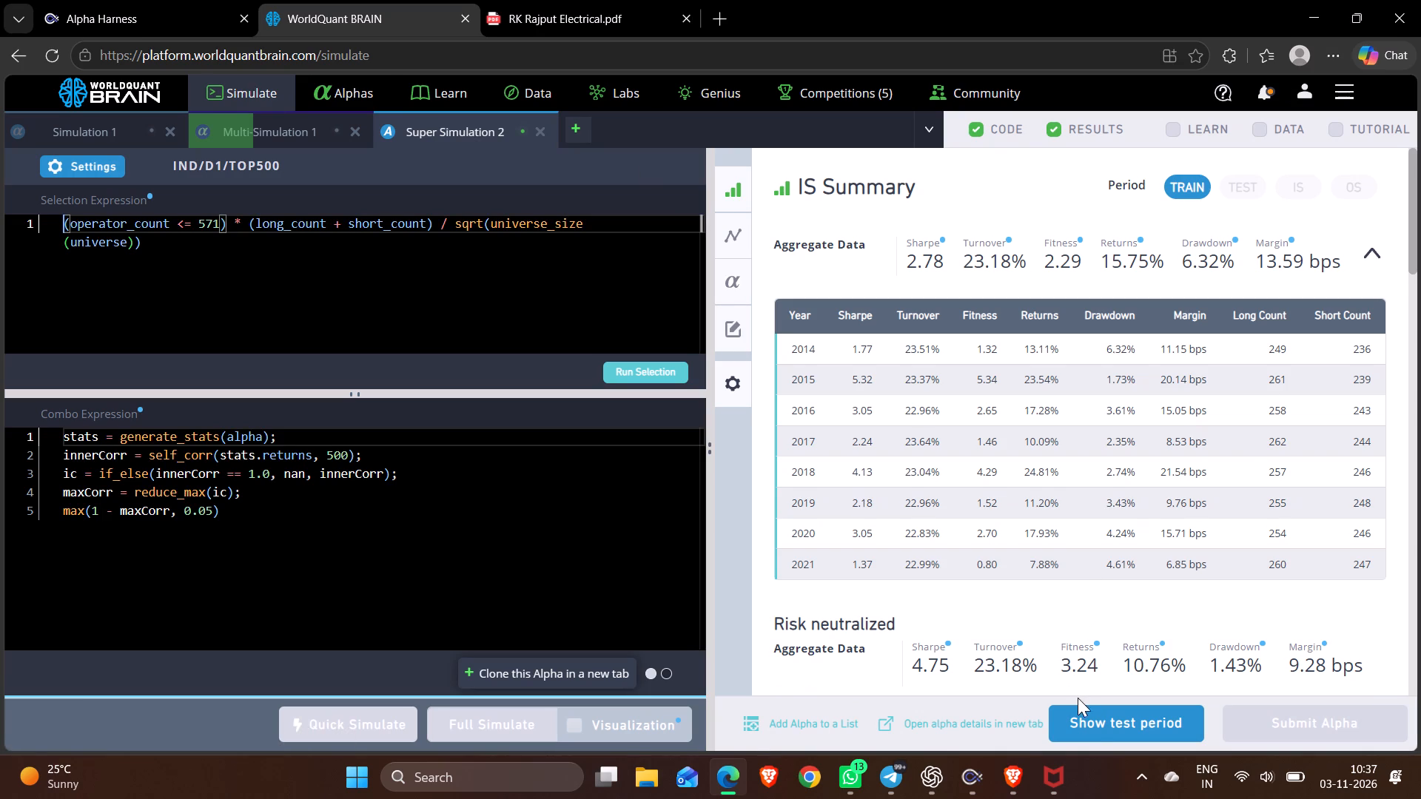
pyautogui.click(1086, 716)
pyautogui.click(1314, 185)
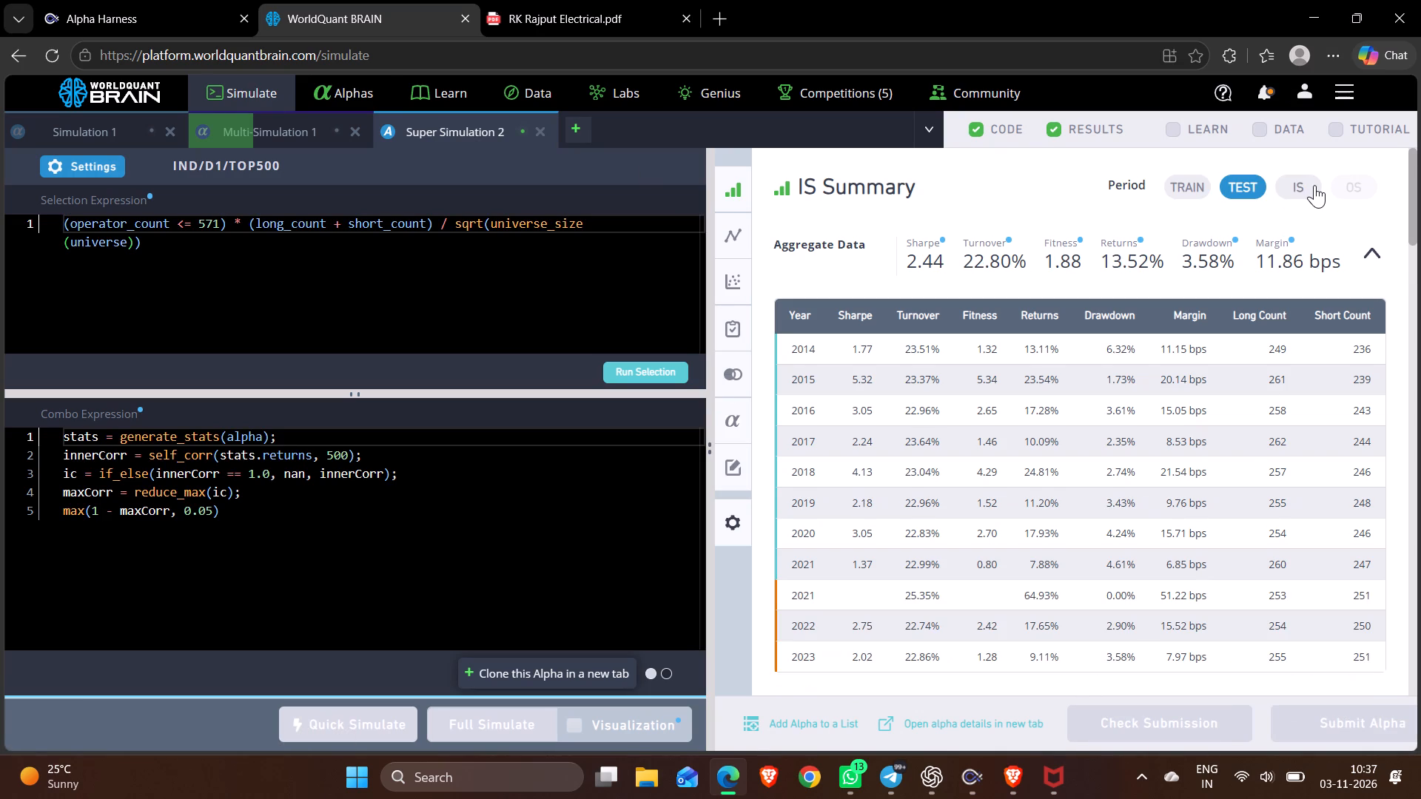
pyautogui.scroll(-15, 1246, 288)
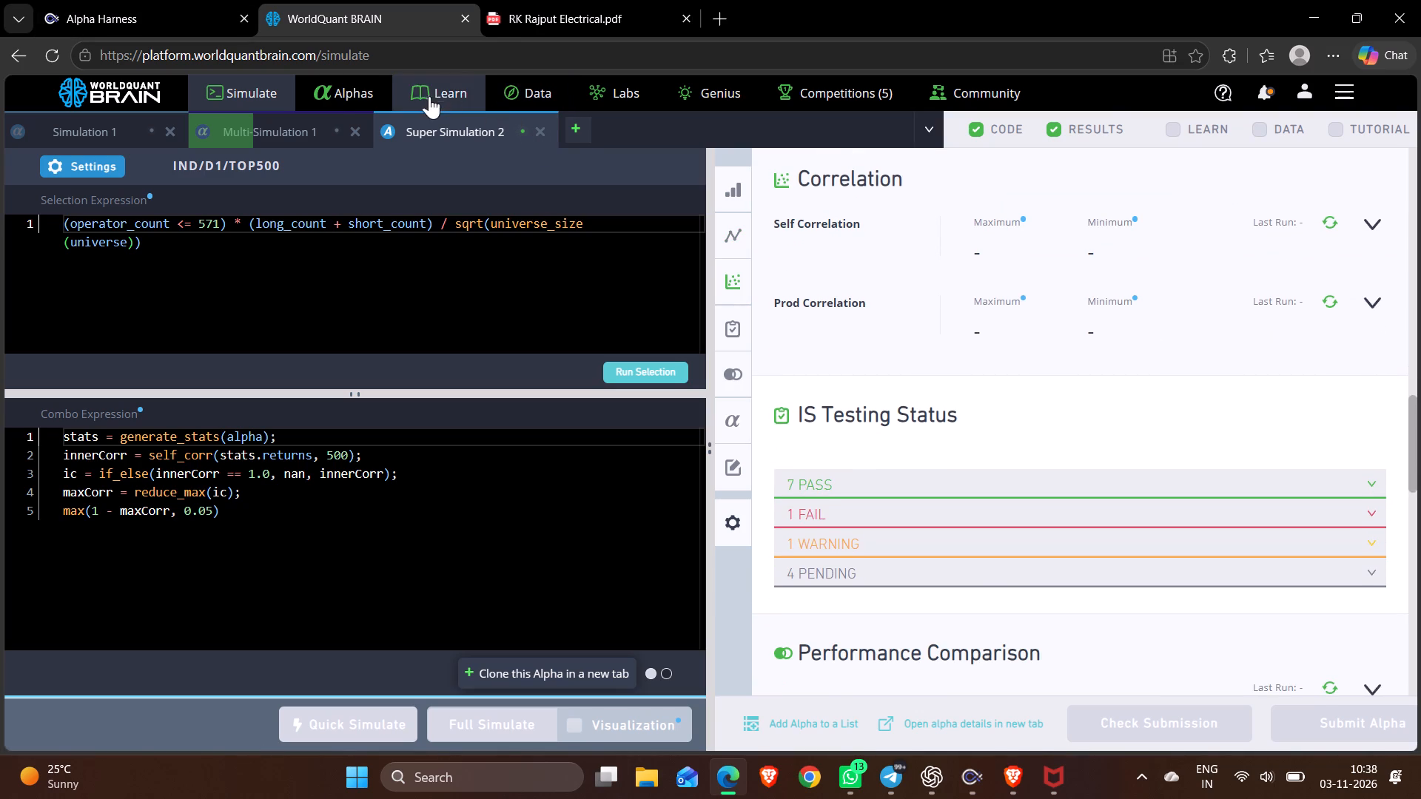
pyautogui.click(383, 90)
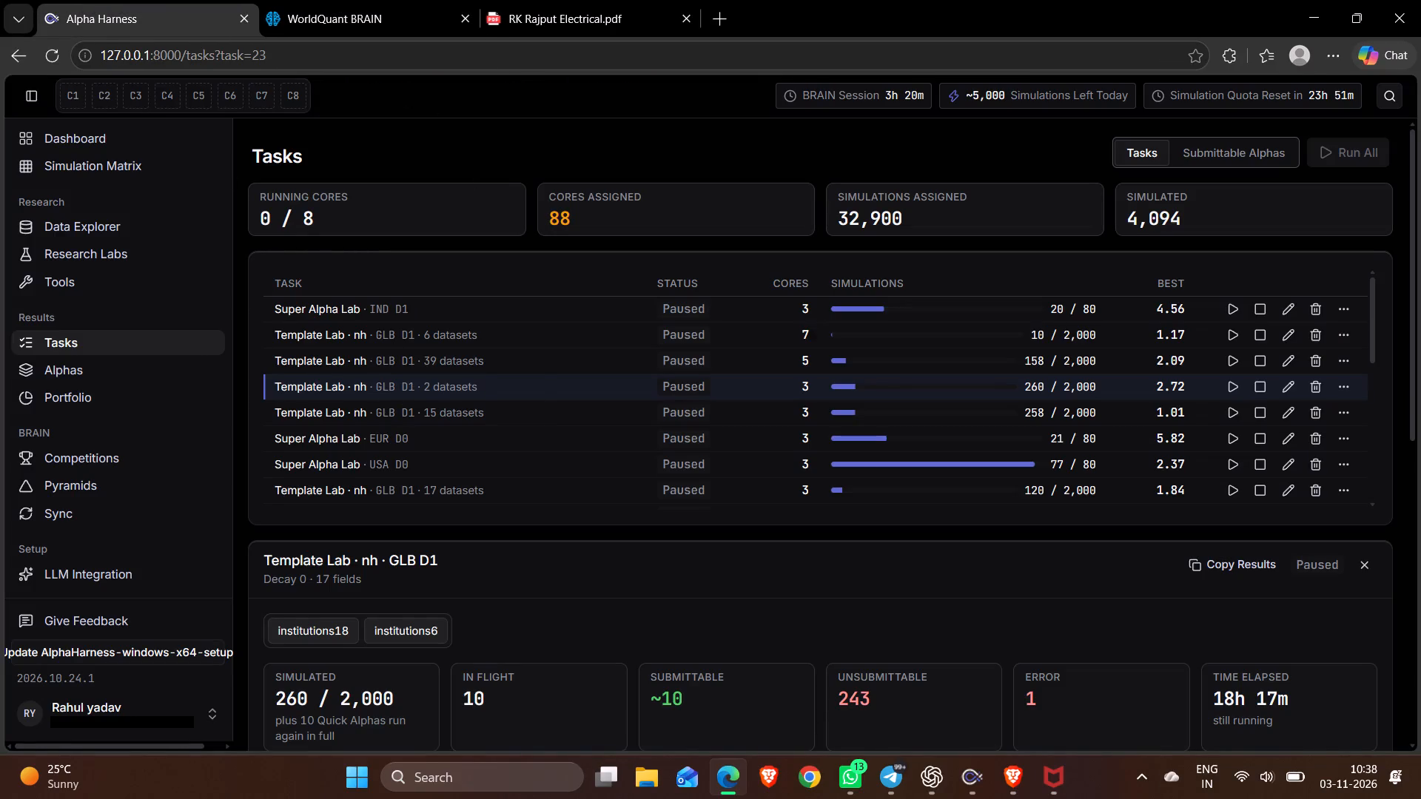
pyautogui.click(383, 0)
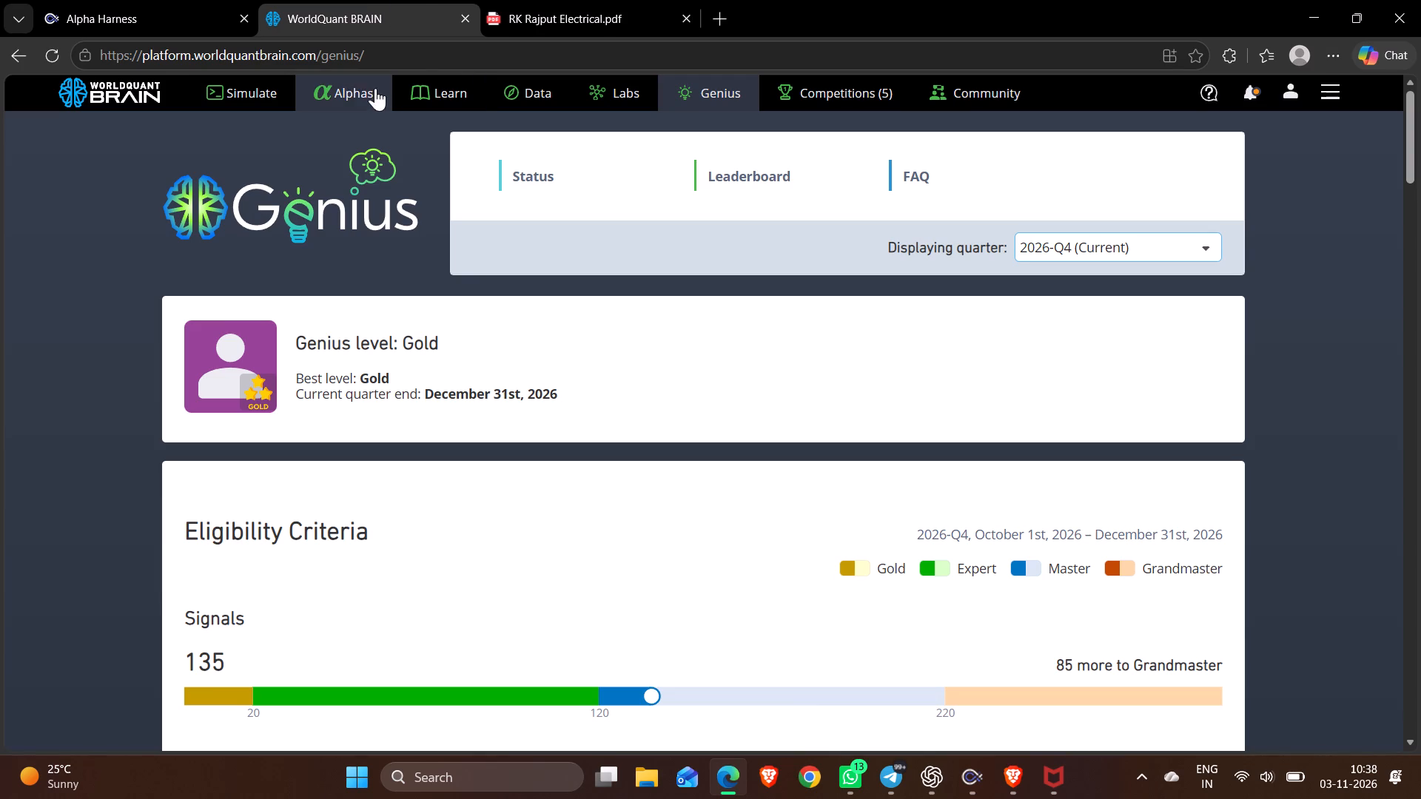
# Open the list of unsubmitted alphas.
pyautogui.click(352, 84)
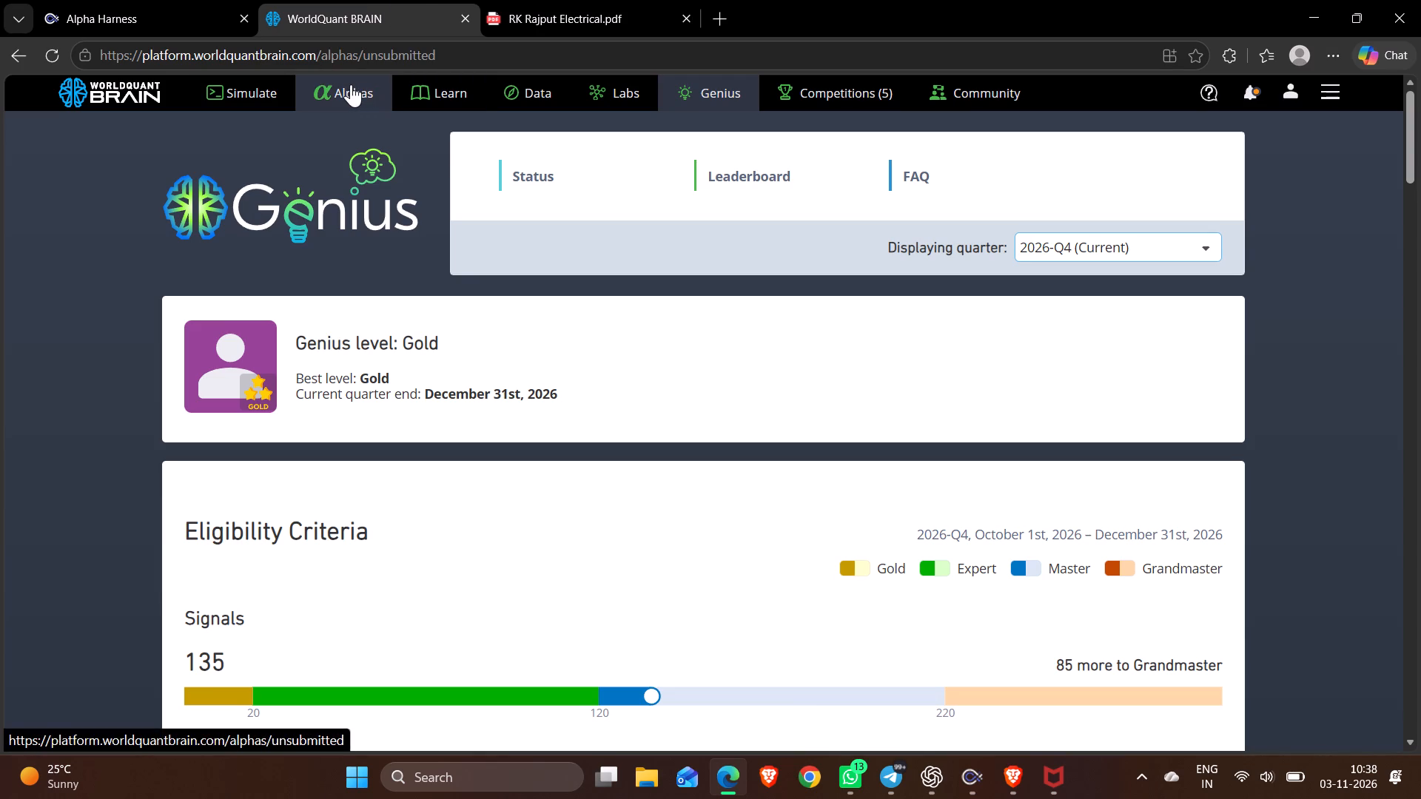